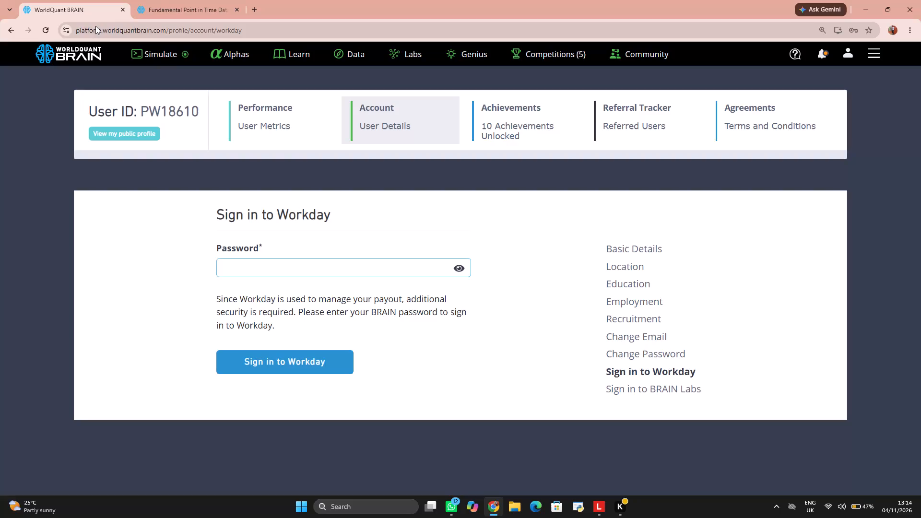
Open the Simulate page and run a full simulation of the GBR/D1/TOP700 alpha in Simulation 6.
left_click(153, 49)
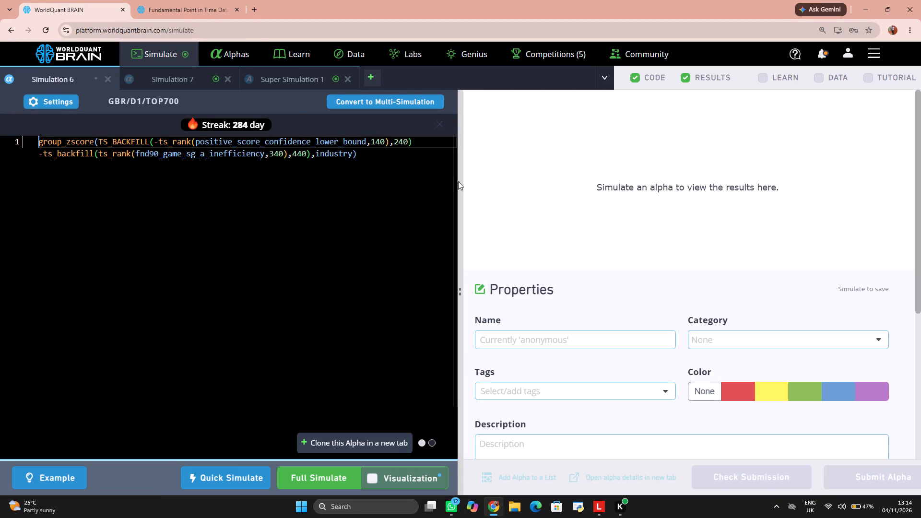
left_click(325, 478)
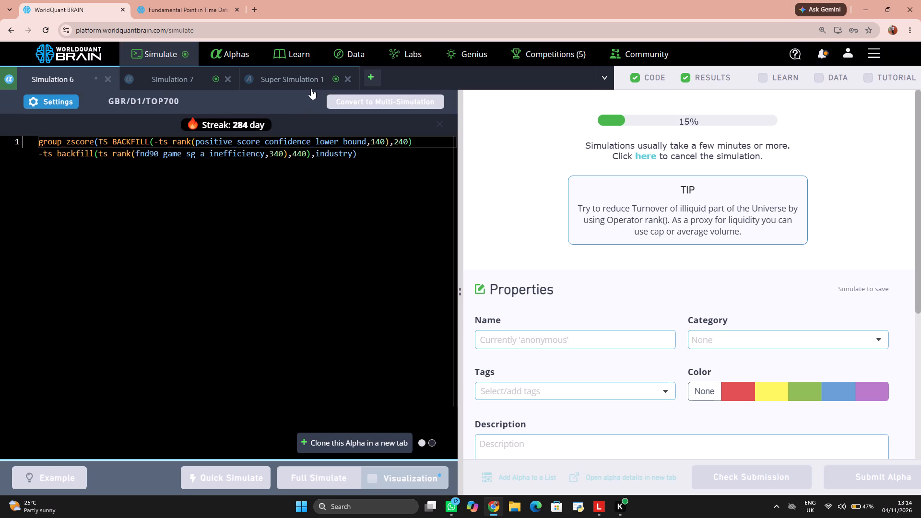
Examine Super Simulation 1's results, revealing the test period, switching the summary to the IS period and expanding the failed tests.
left_click(307, 75)
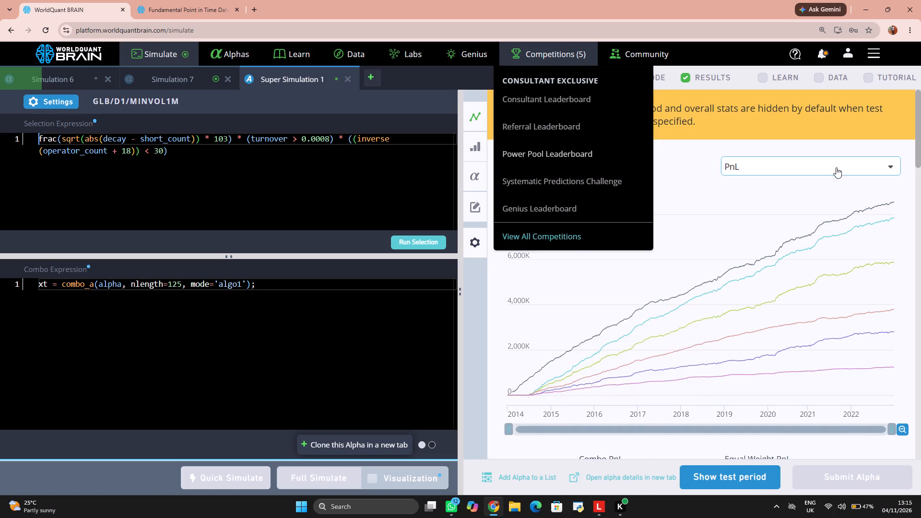
scroll(836, 169, "down", 5)
scroll(780, 231, "down", 4)
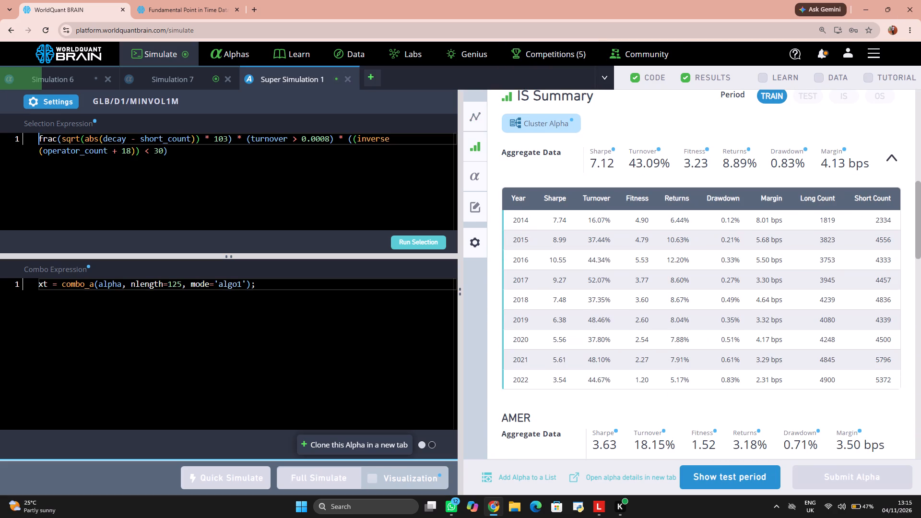
left_click(736, 475)
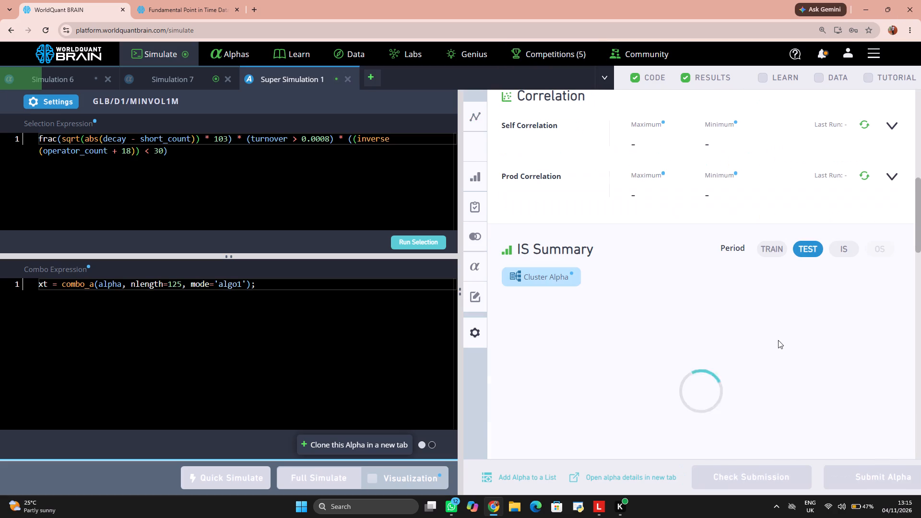
left_click(839, 254)
scroll(836, 262, "down", 4)
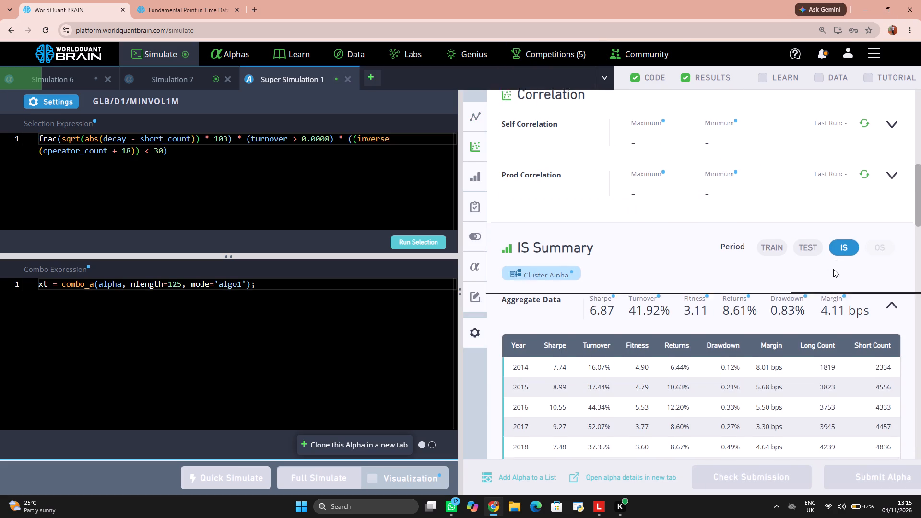
scroll(833, 269, "down", 8)
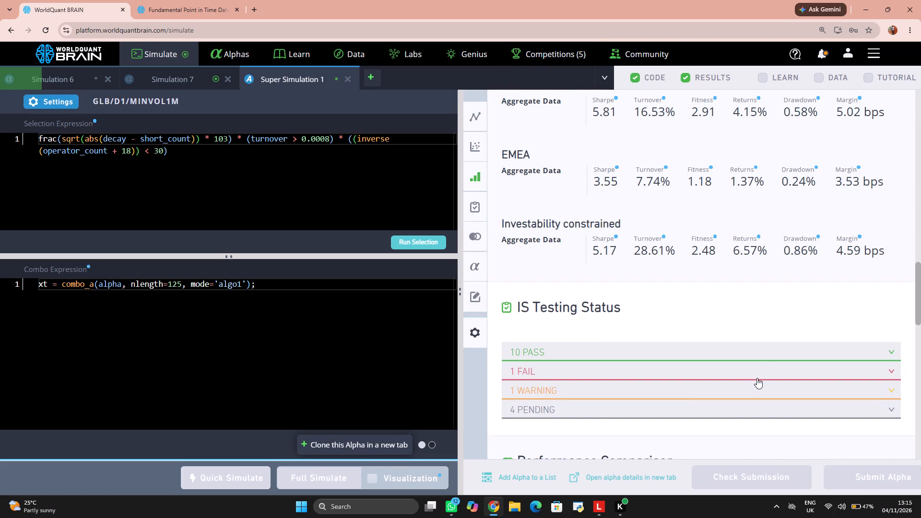
left_click(757, 378)
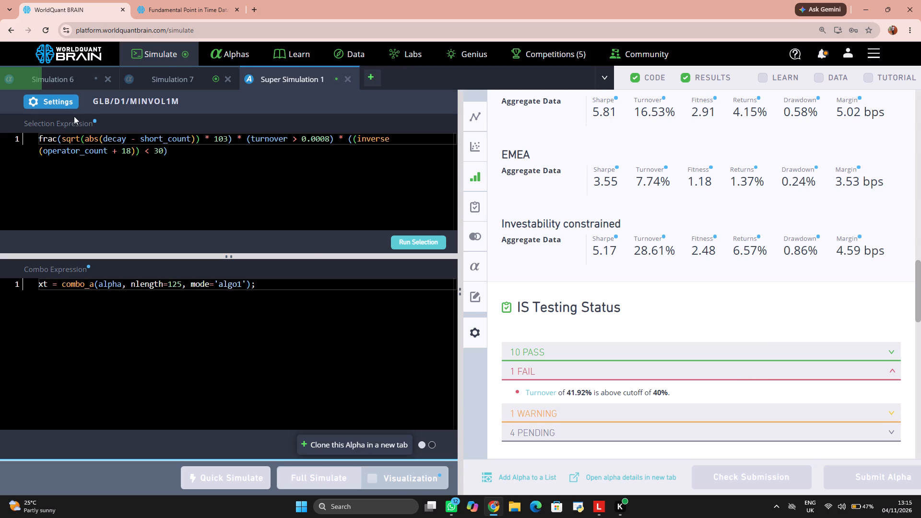
Set the truncation to 0.00006 in Super Simulation 1's settings and apply it.
left_click(68, 106)
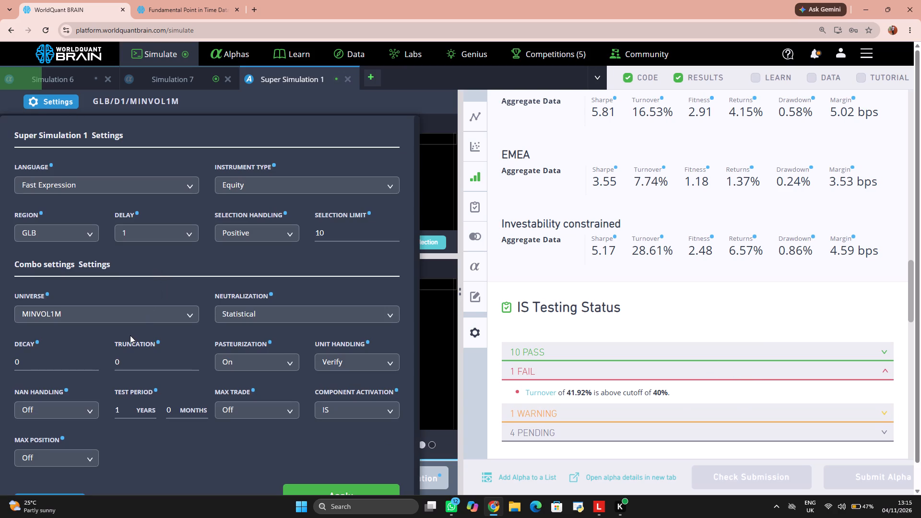
left_click(125, 363)
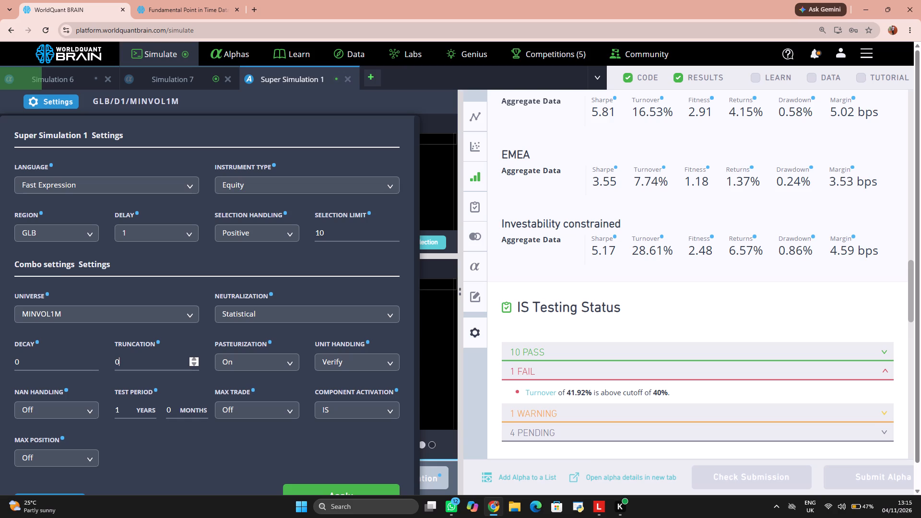
type(".00006")
scroll(325, 428, "down", 3)
left_click(336, 489)
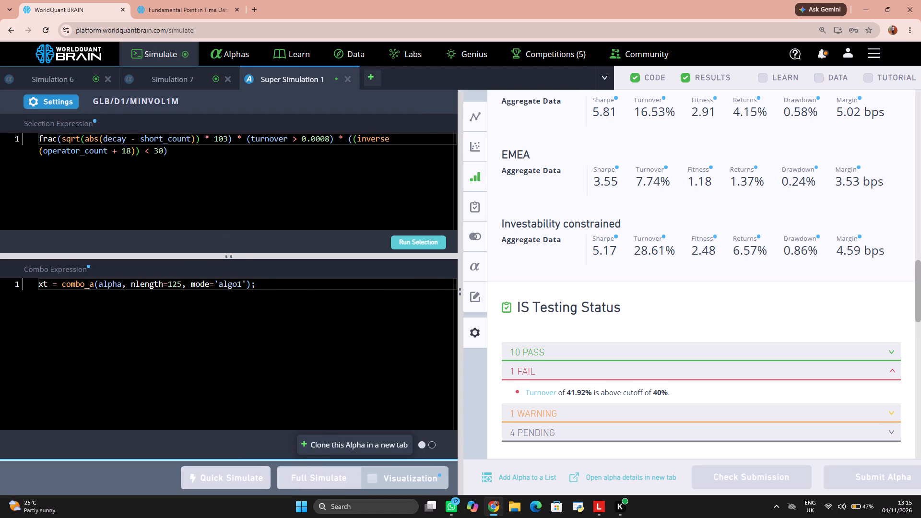
Clone Super Simulation 1 with its current settings into a new simulation and close the original.
left_click(323, 442)
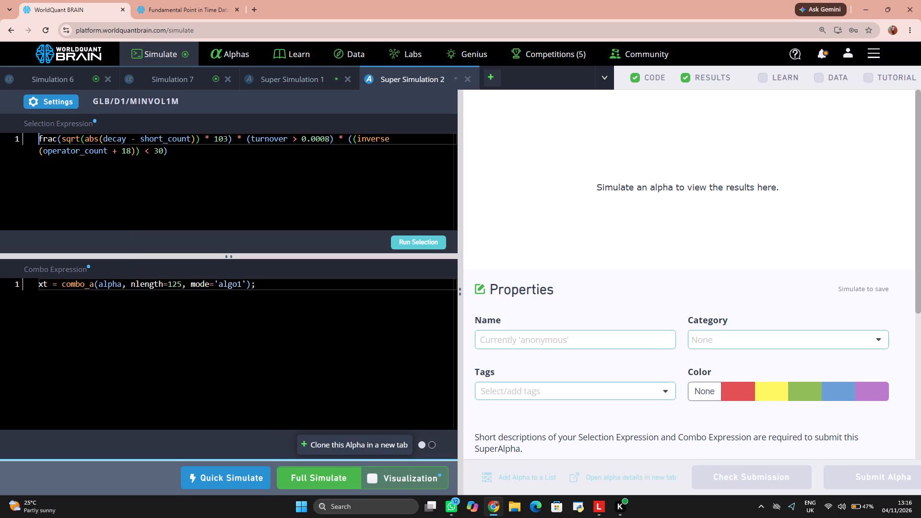
left_click(66, 104)
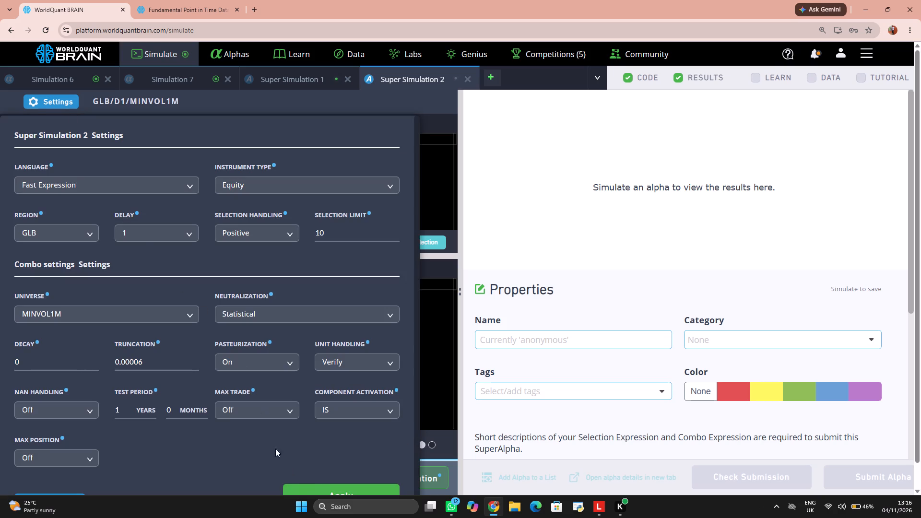
left_click(295, 484)
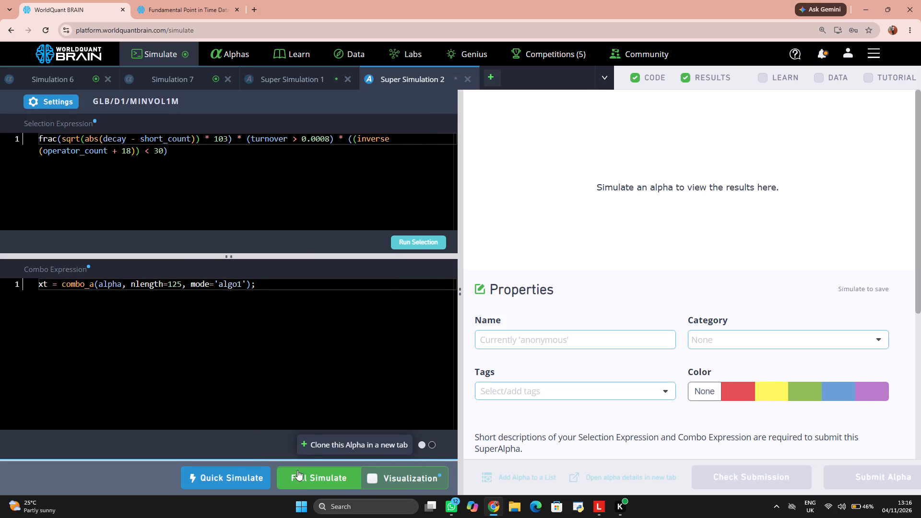
left_click(348, 78)
Examine Simulation 7's PnL chart, yearly IS summary and regional data, and expand its IS testing warnings.
left_click(193, 80)
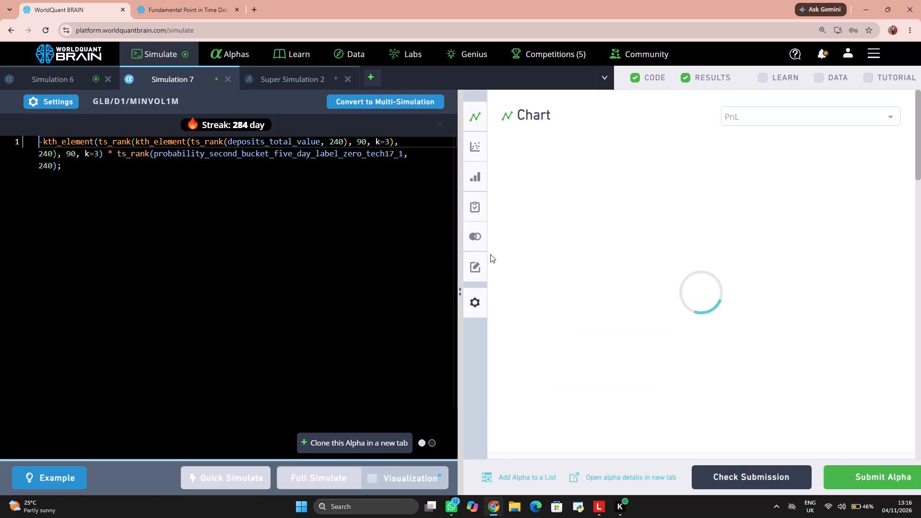
scroll(713, 309, "down", 3)
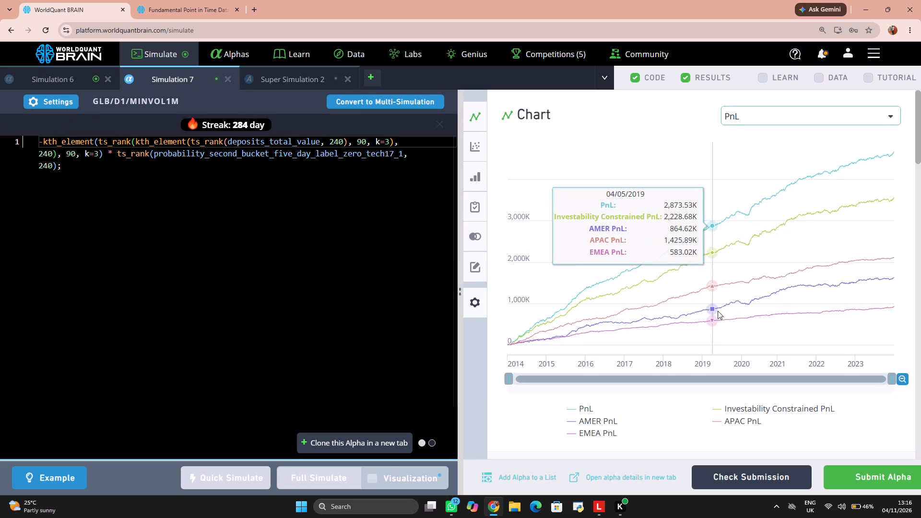
scroll(718, 311, "down", 4)
scroll(814, 340, "down", 7)
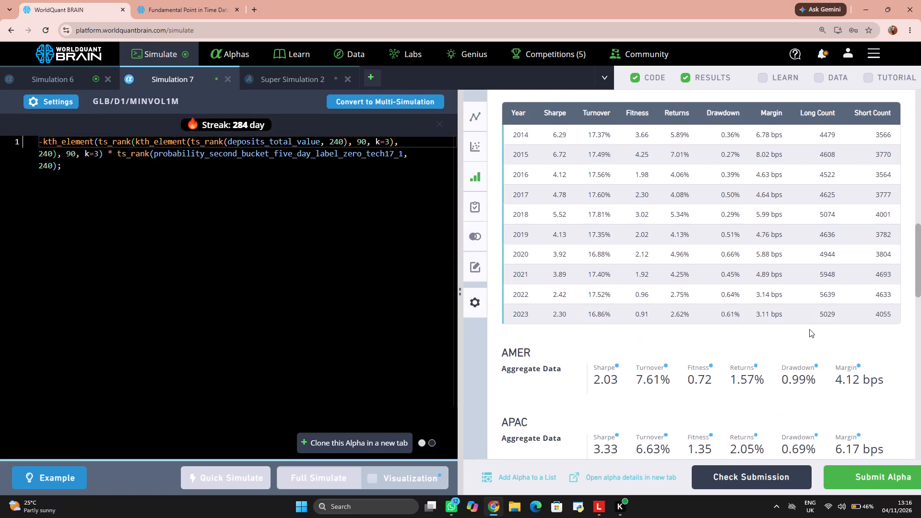
scroll(809, 329, "down", 13)
scroll(803, 325, "up", 5)
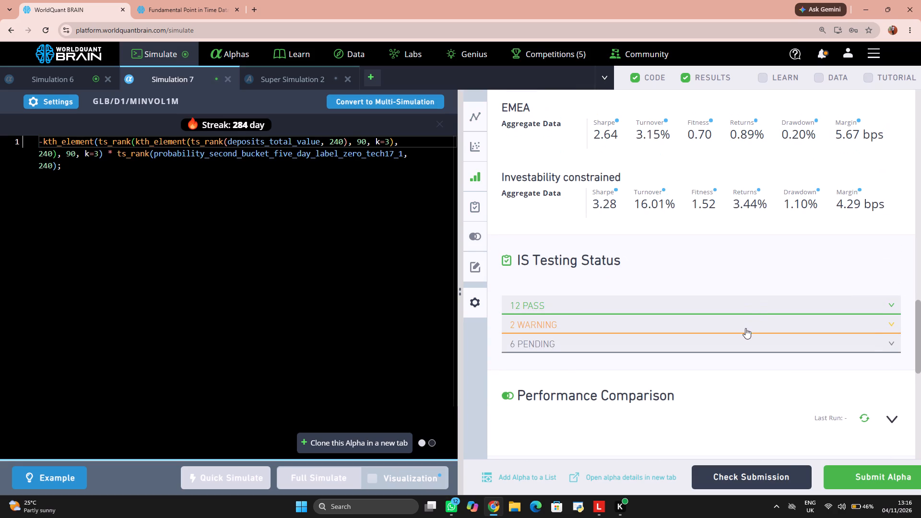
left_click(745, 332)
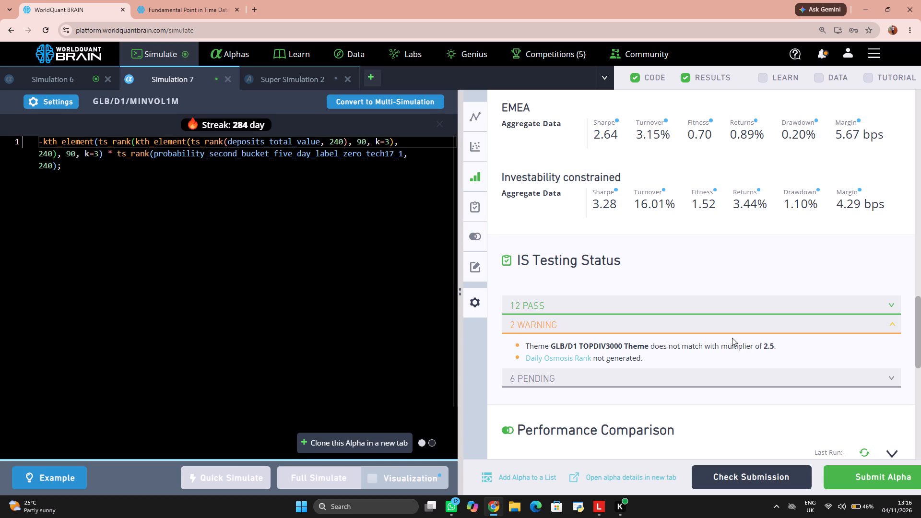
Request a Prod Correlation run for the alpha in Simulation 7.
scroll(694, 259, "up", 16)
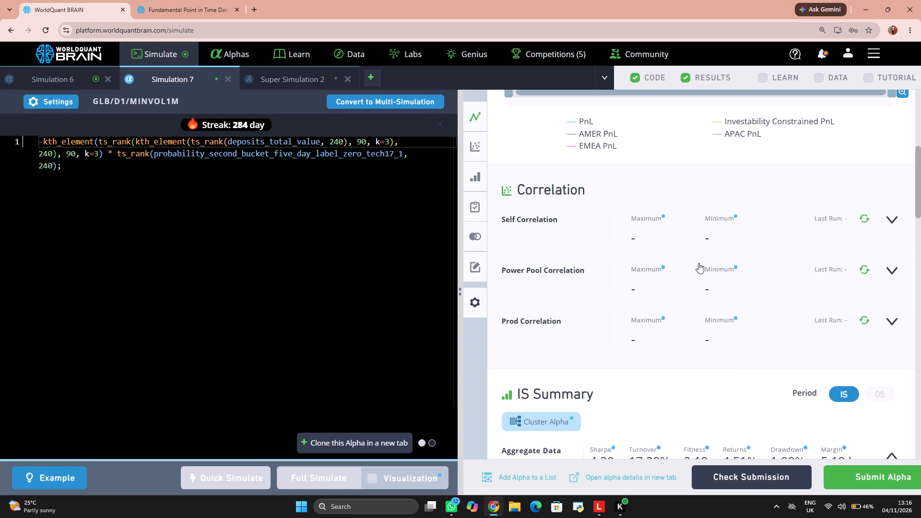
left_click(863, 319)
Review Simulation 7's results again, from the PnL chart through the IS summary to the IS testing status.
scroll(767, 284, "up", 12)
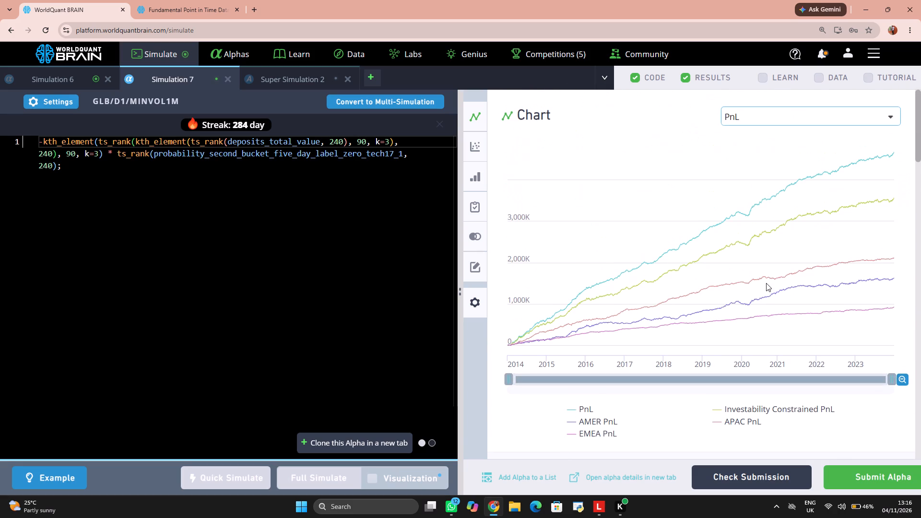
scroll(766, 283, "down", 9)
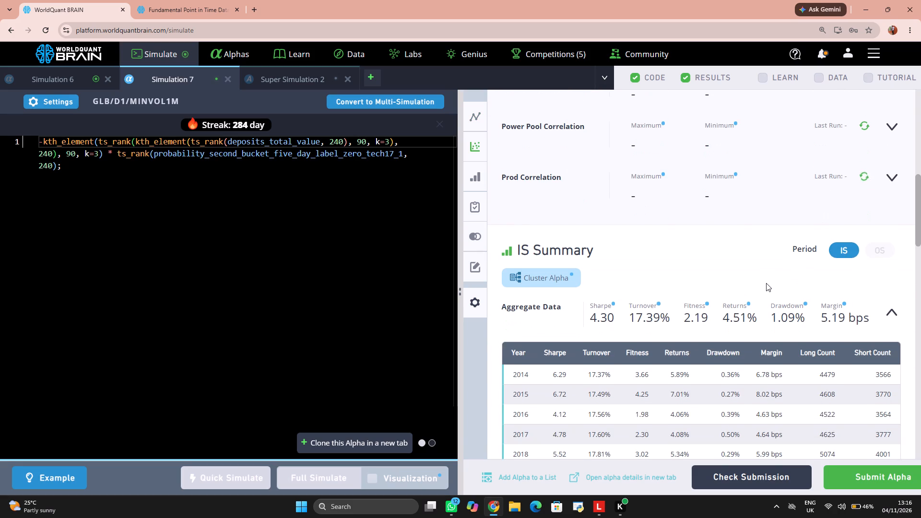
scroll(766, 283, "down", 6)
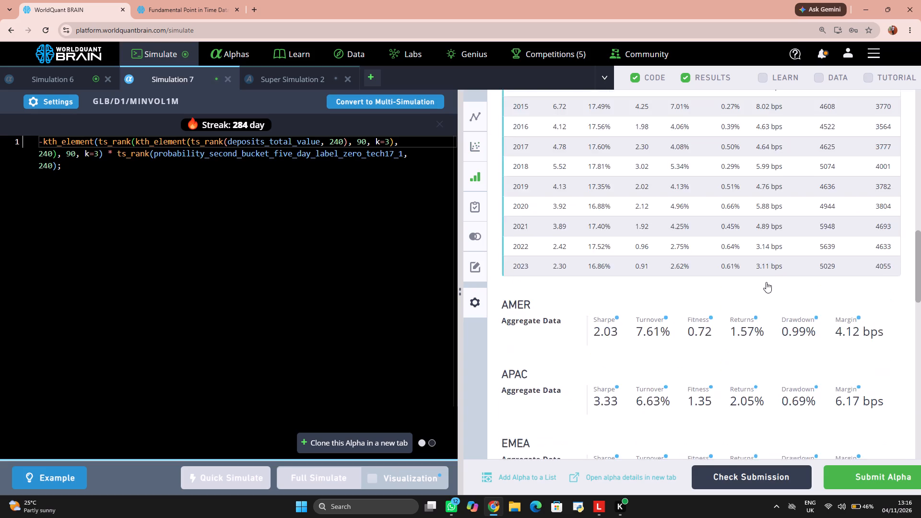
scroll(766, 282, "down", 8)
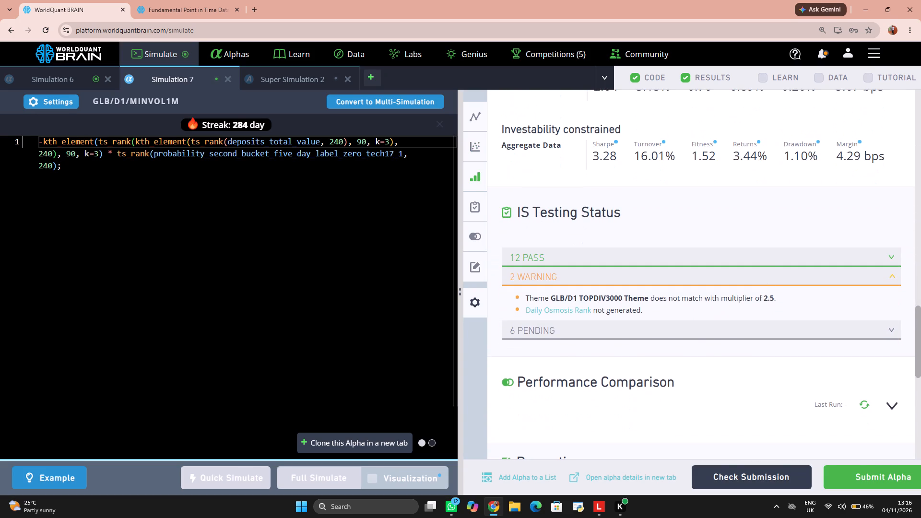
Open the choices for adding a new simulation.
left_click(368, 81)
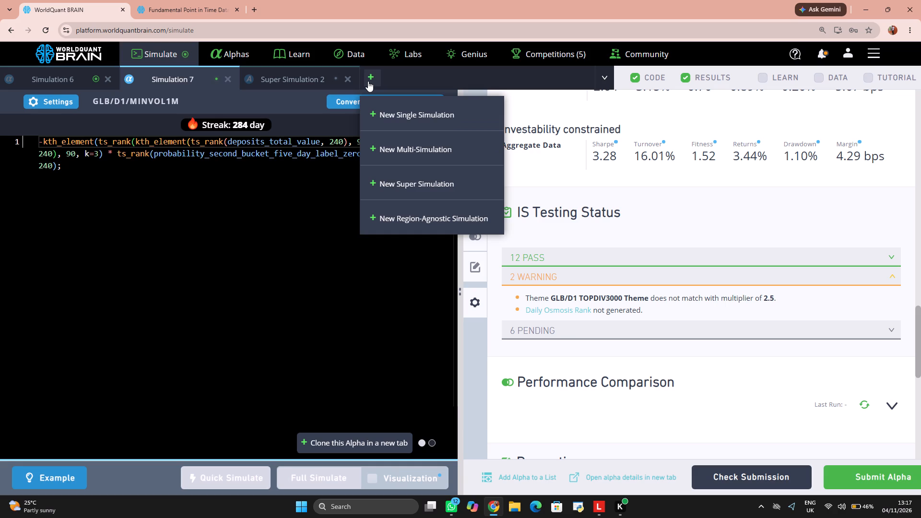
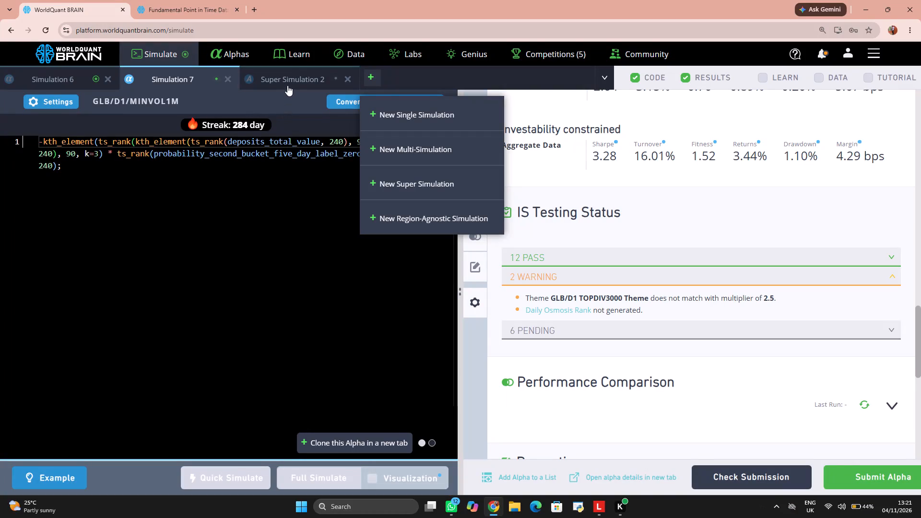
Run a full simulation of the super alpha in Super Simulation 2 with its existing selection and combo expressions.
left_click(287, 80)
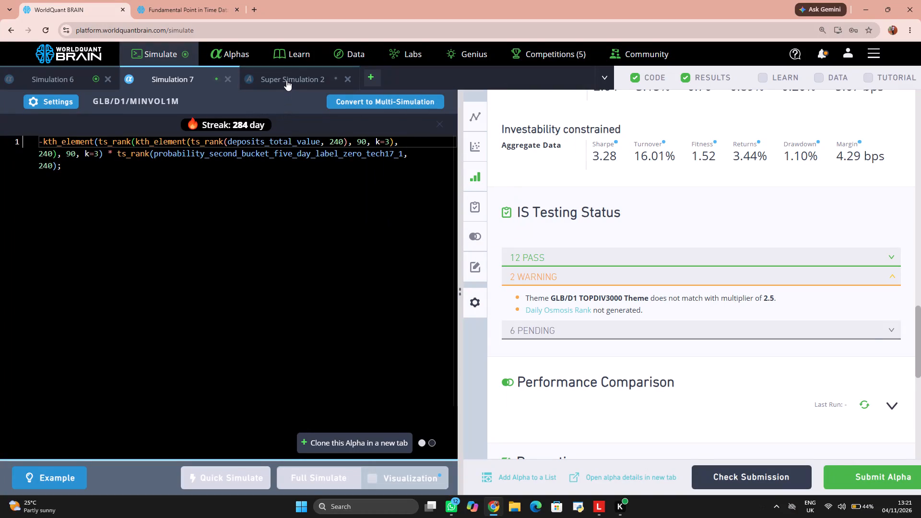
left_click(286, 80)
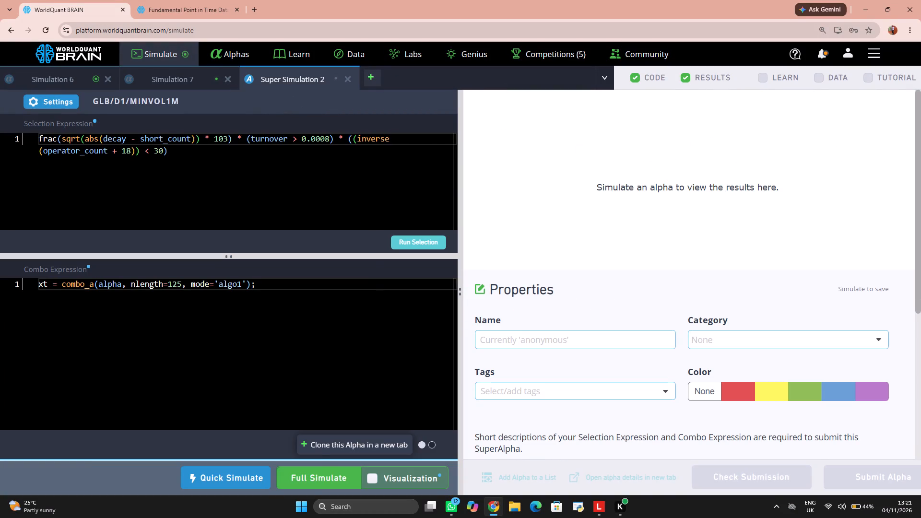
left_click(322, 473)
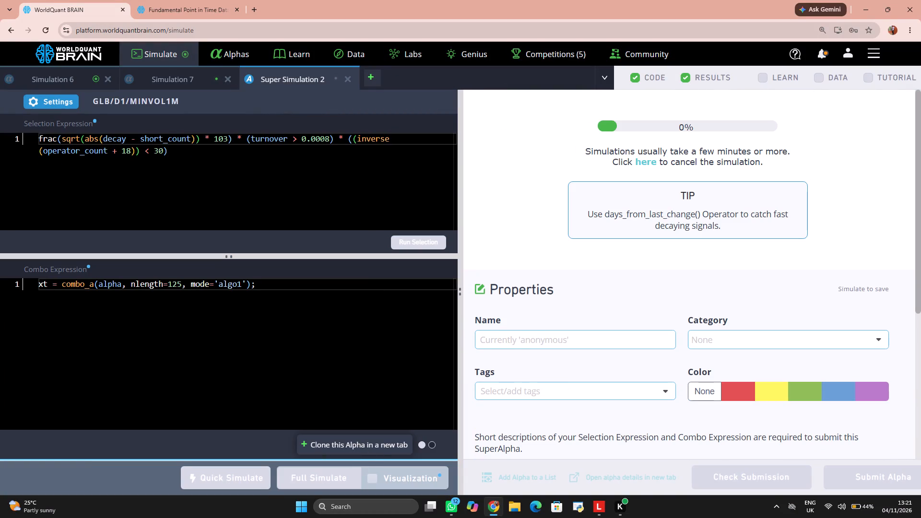
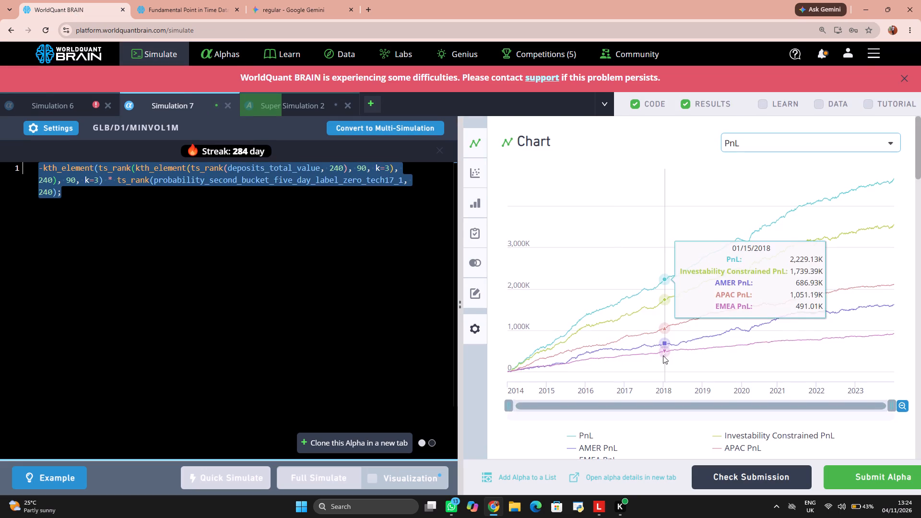
scroll(663, 355, "down", 2)
scroll(661, 356, "down", 20)
scroll(661, 356, "down", 2)
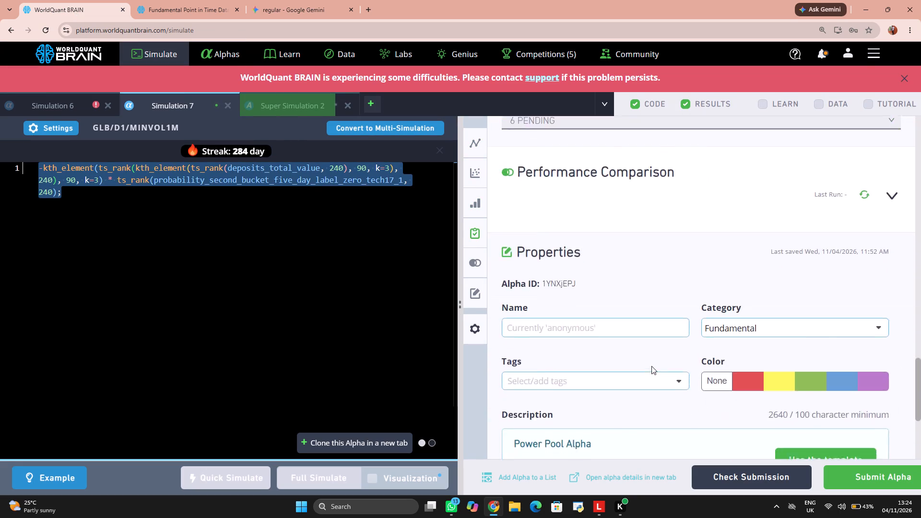
scroll(651, 366, "down", 3)
left_click(644, 344)
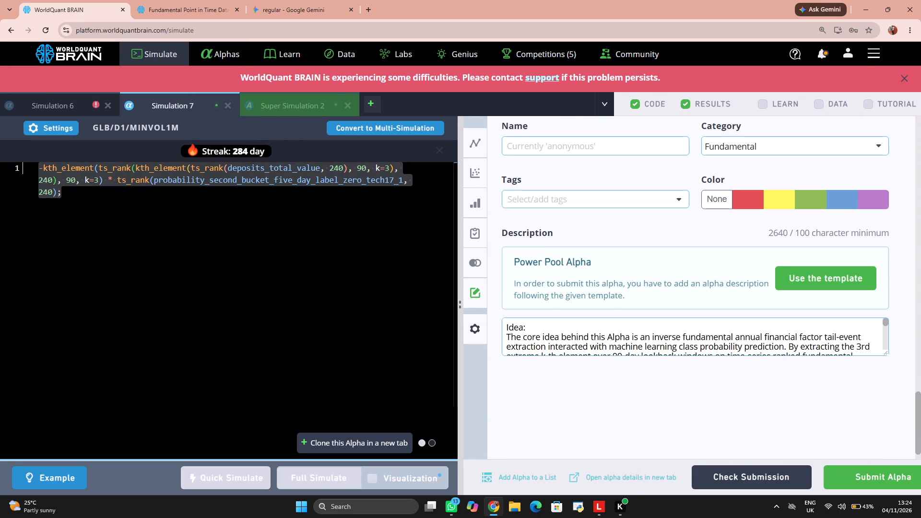
left_click(563, 341)
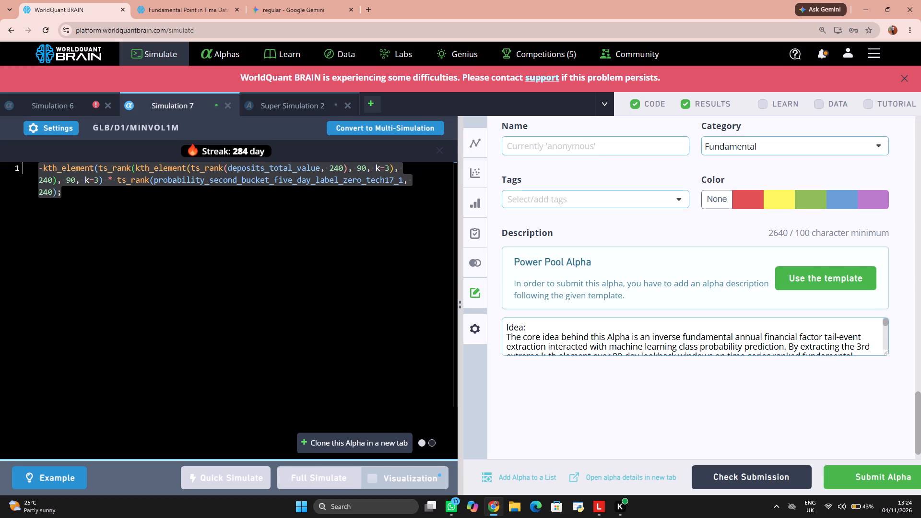
key("ctrl+a")
key("BackSpace")
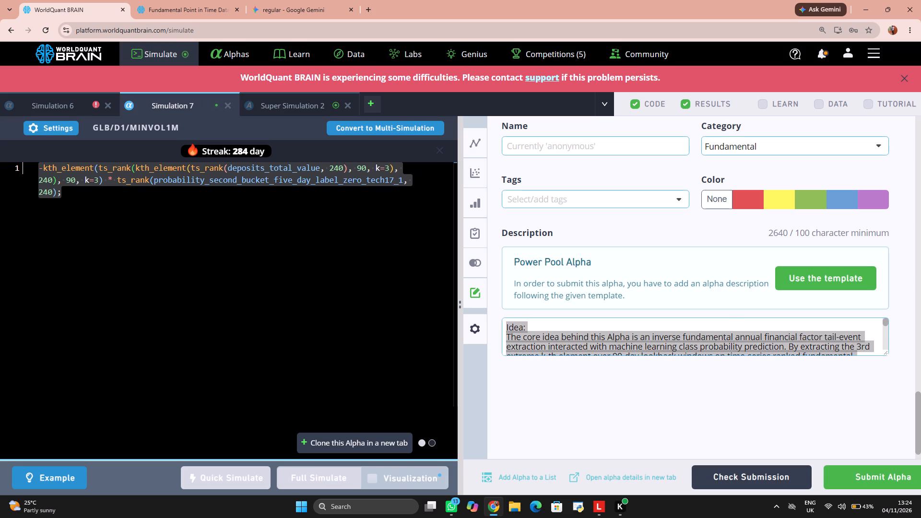
key("ctrl+v")
key("ctrl+c")
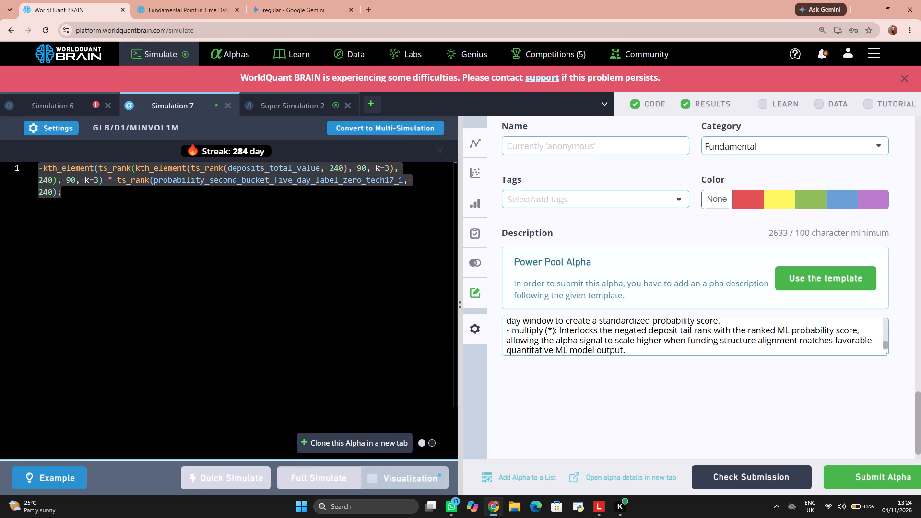
Submit the Simulation 7 alpha and dismiss the platform difficulties banner.
left_click(839, 472)
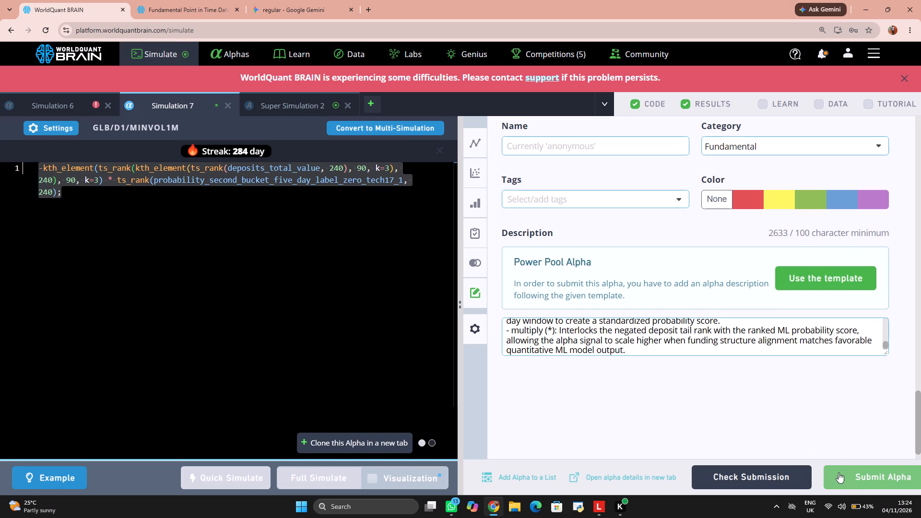
left_click(901, 79)
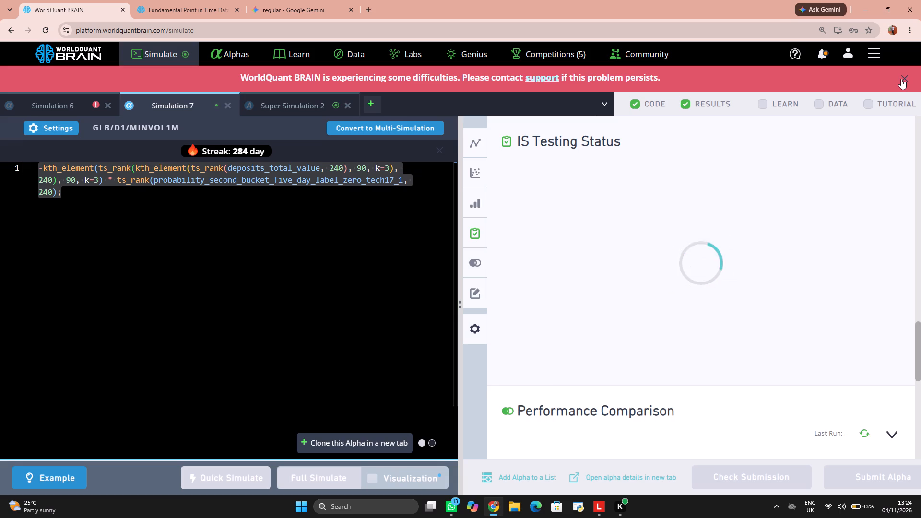
left_click(820, 55)
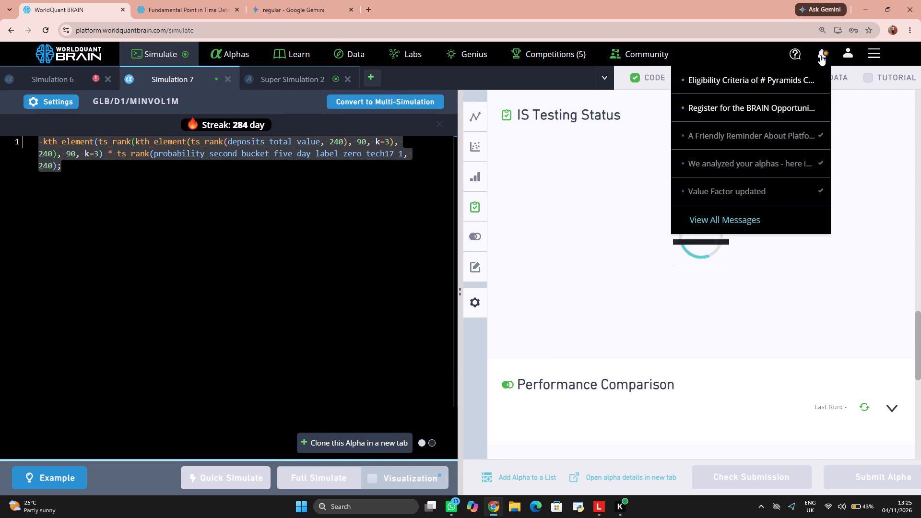
Open Super Simulation 2, reveal its test period results, and close the notifications list.
left_click(881, 122)
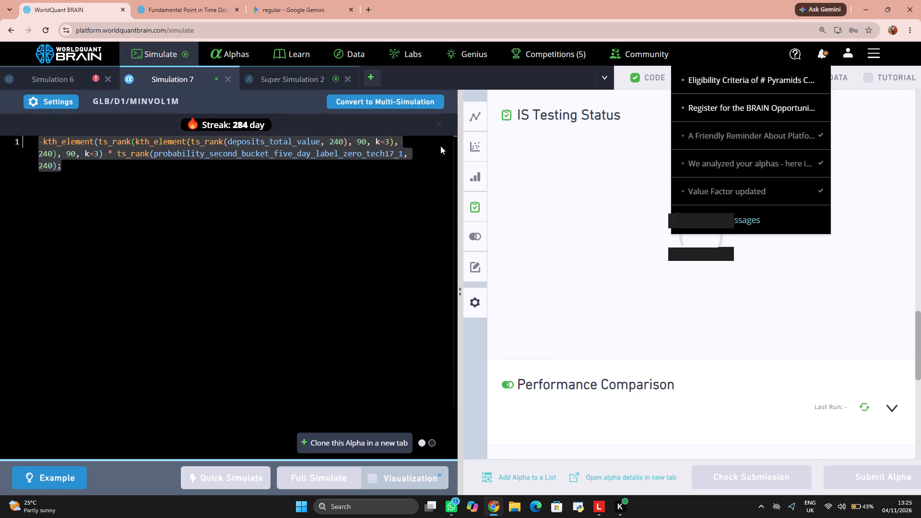
left_click(316, 81)
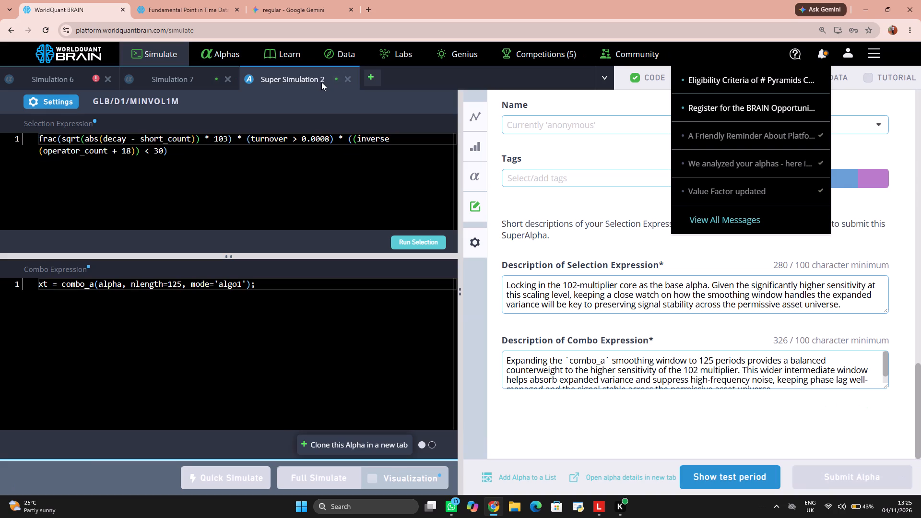
scroll(675, 377, "down", 3)
left_click(697, 480)
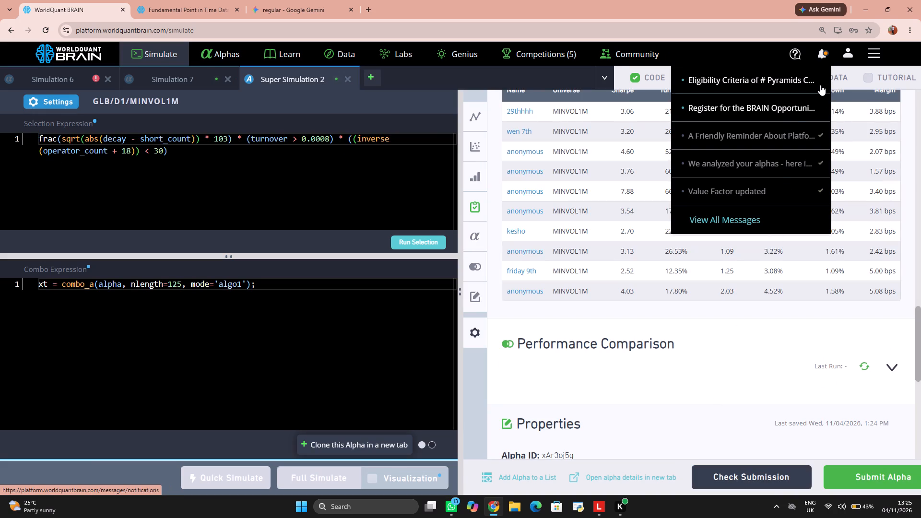
left_click(820, 56)
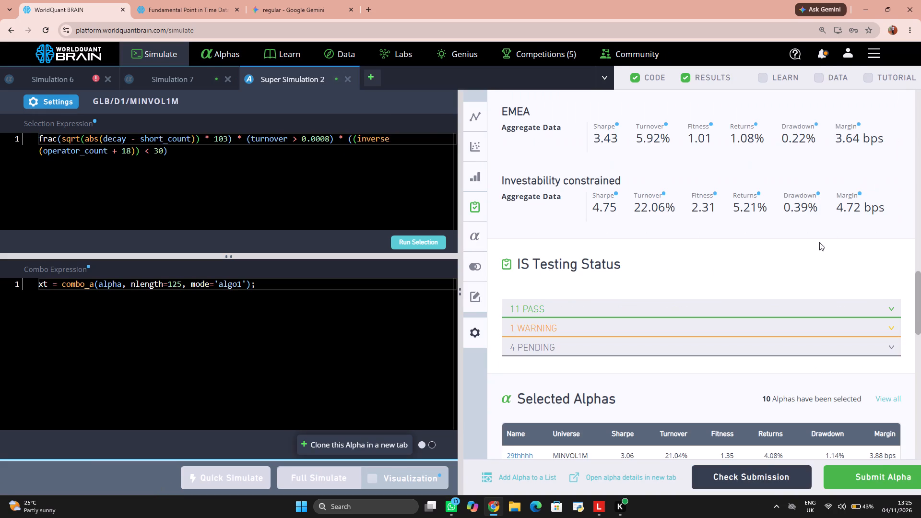
Switch Super Simulation 2's IS Summary to the IS period and review its yearly and regional metrics, testing status and selected alphas.
scroll(788, 281, "up", 14)
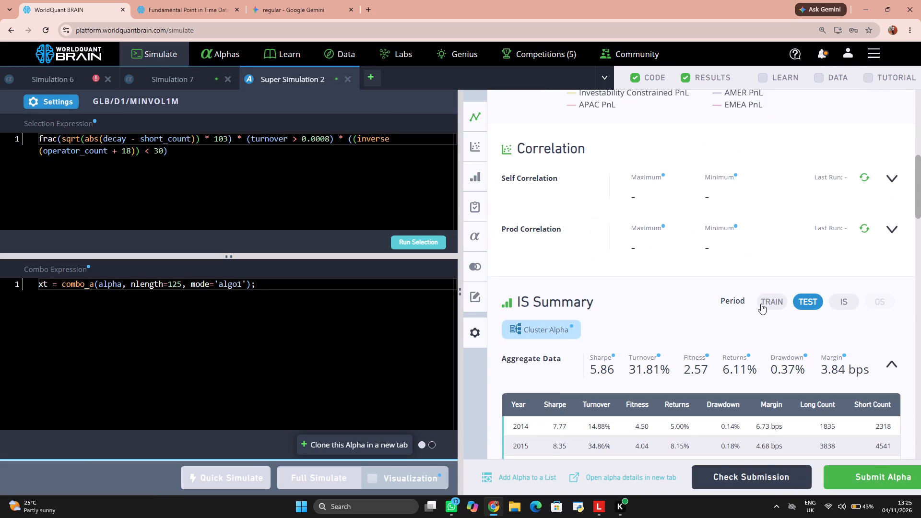
left_click(843, 299)
scroll(717, 381, "down", 8)
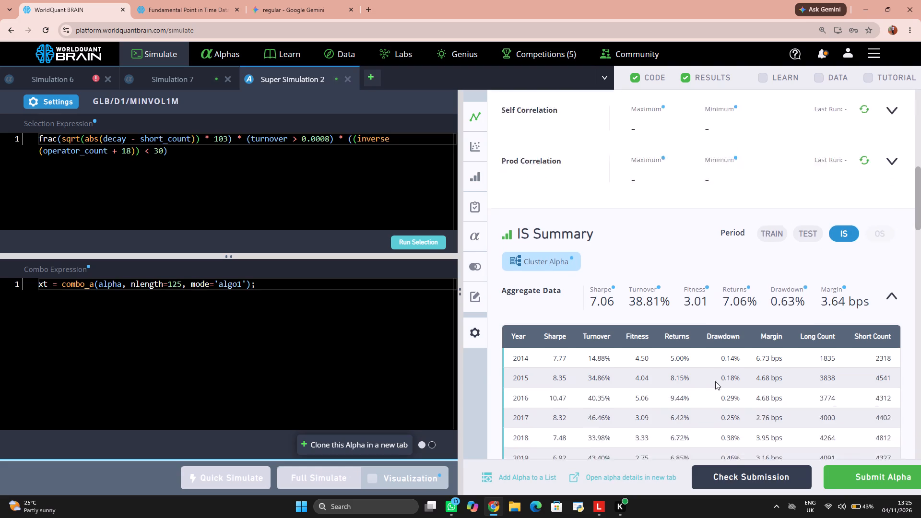
scroll(715, 381, "down", 9)
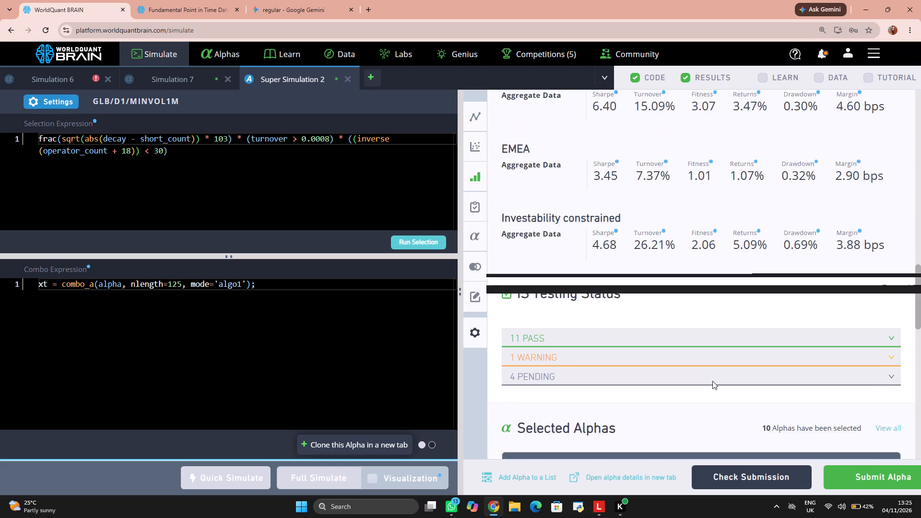
scroll(712, 380, "down", 12)
Run a correlation check on Super Simulation 2.
scroll(711, 380, "up", 12)
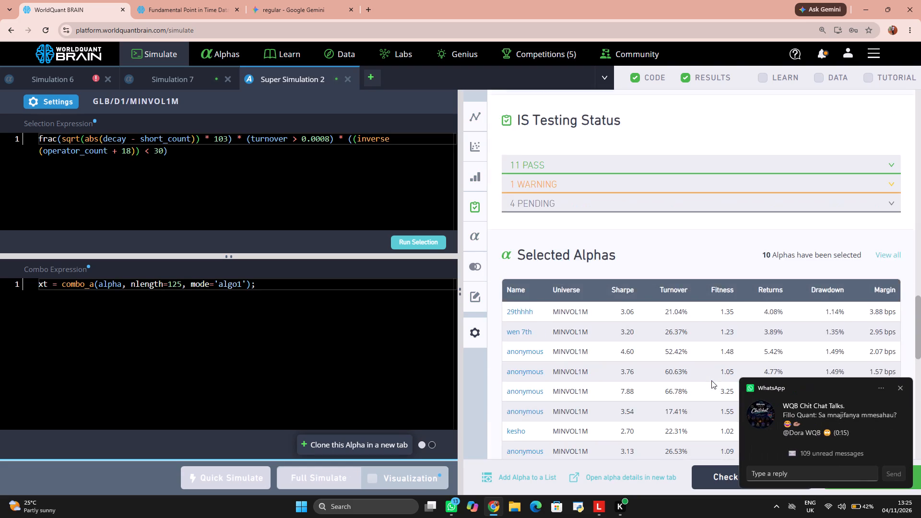
scroll(711, 380, "up", 13)
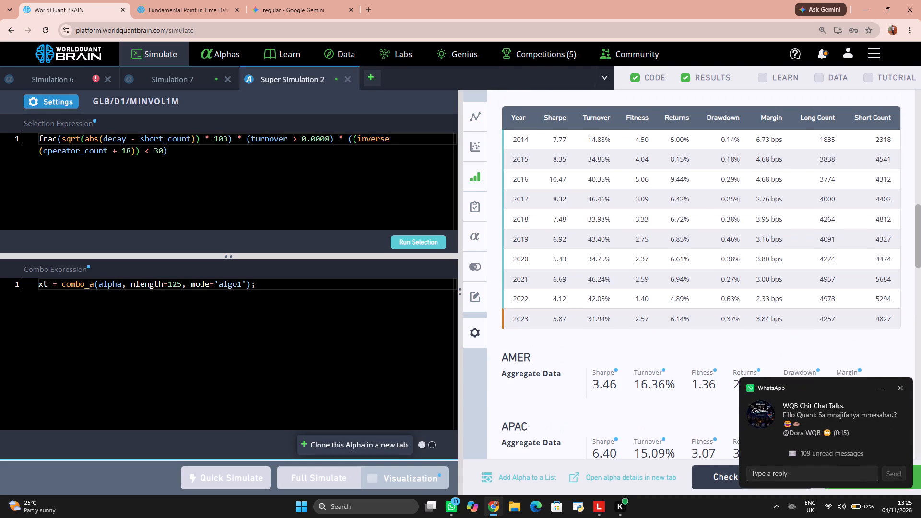
scroll(711, 380, "up", 3)
left_click(862, 180)
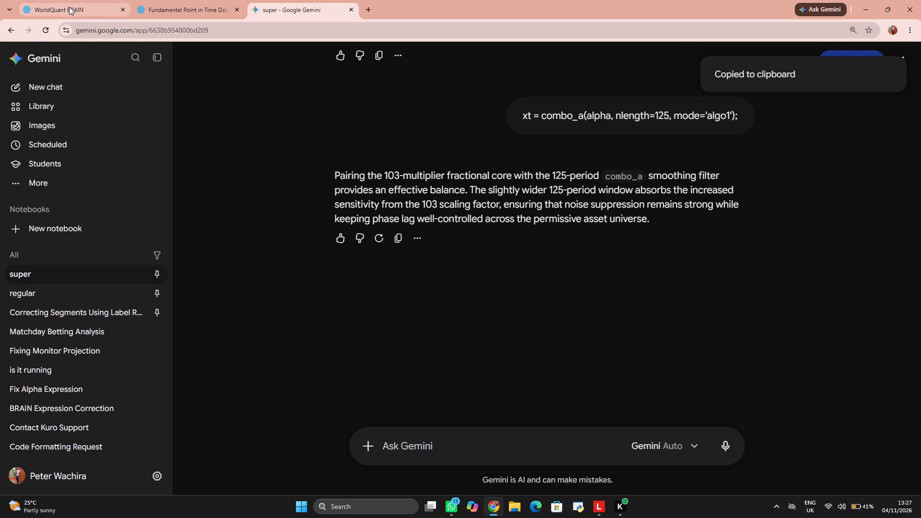
left_click(69, 7)
left_click(633, 368)
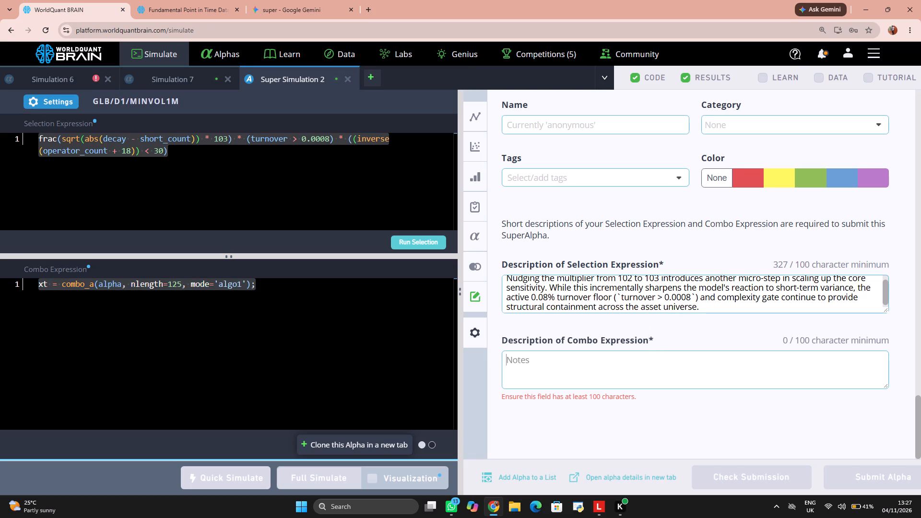
key("ctrl+v")
Submit the Super Simulation 2 alpha.
left_click(850, 472)
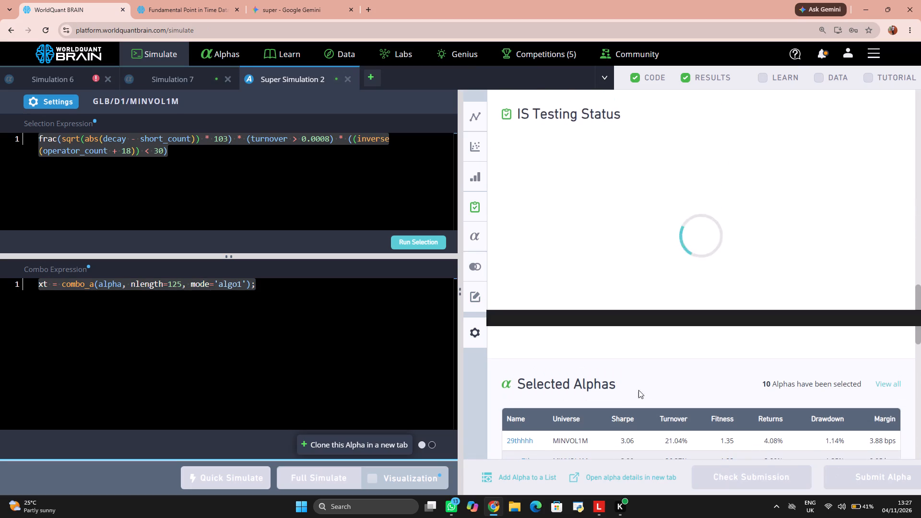
Close the Simulation 6 tab.
left_click(109, 78)
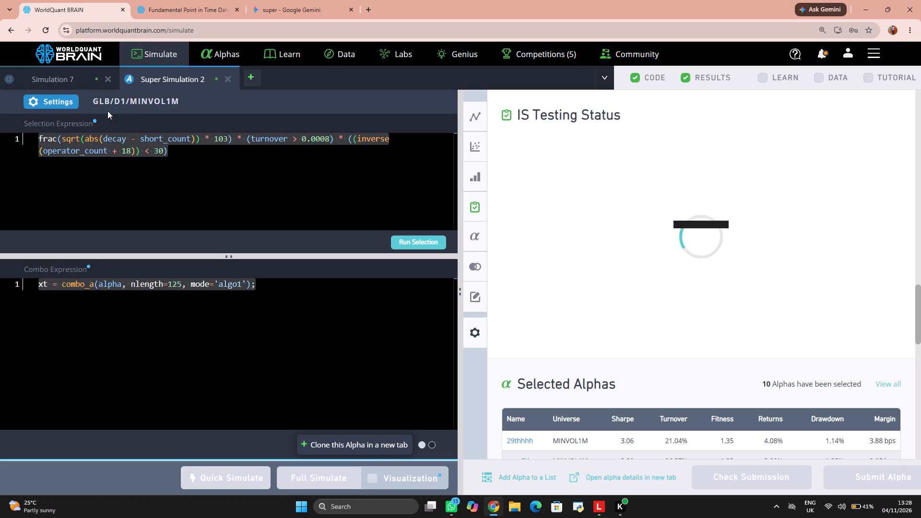
Clone the Simulation 7 alpha into a new simulation tab.
left_click(71, 79)
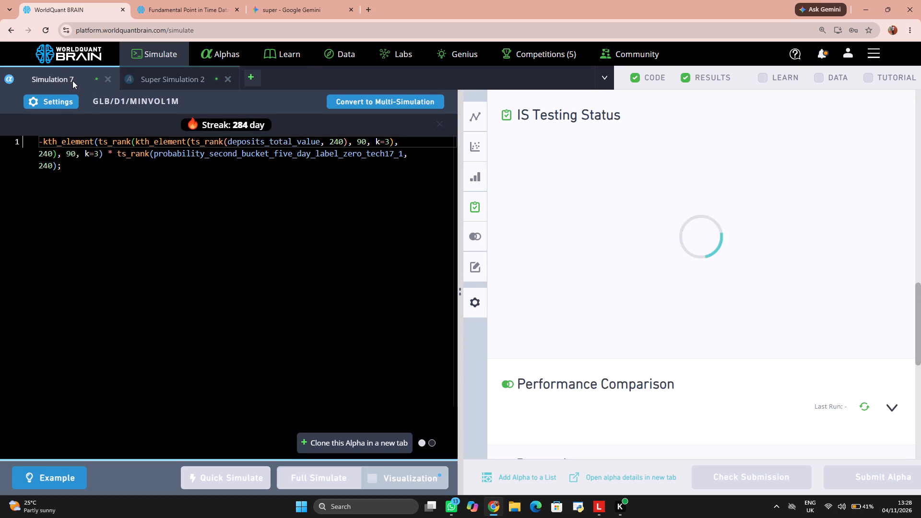
left_click(72, 82)
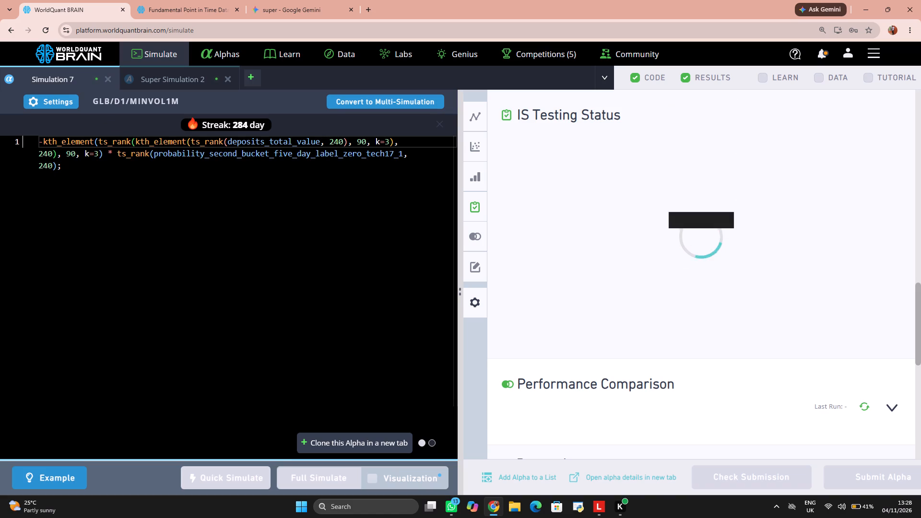
left_click(72, 79)
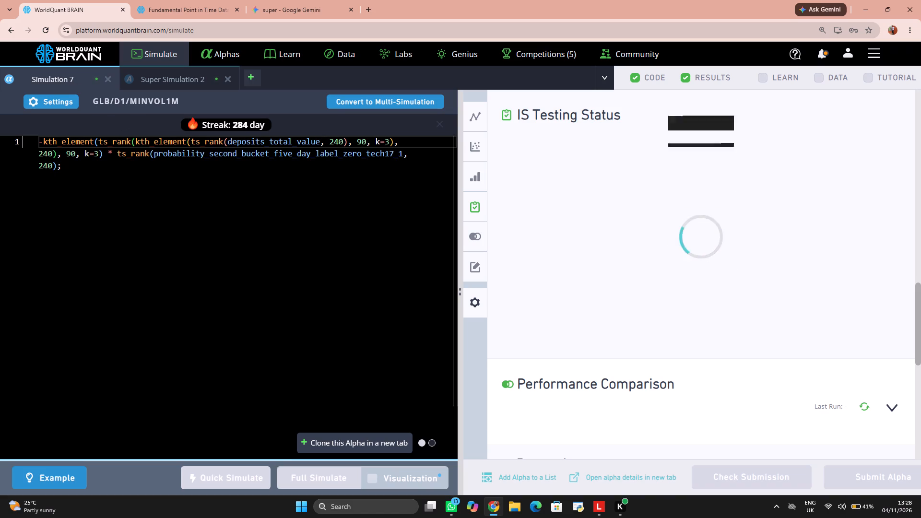
left_click(354, 439)
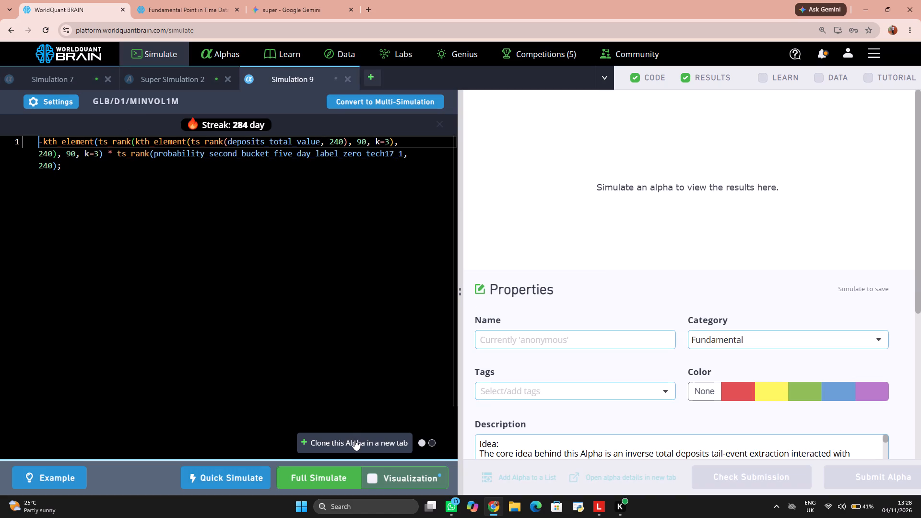
Look at the Fundamental Point in Time data fields, then check Simulation 7's results and IS Testing Status.
left_click(188, 1)
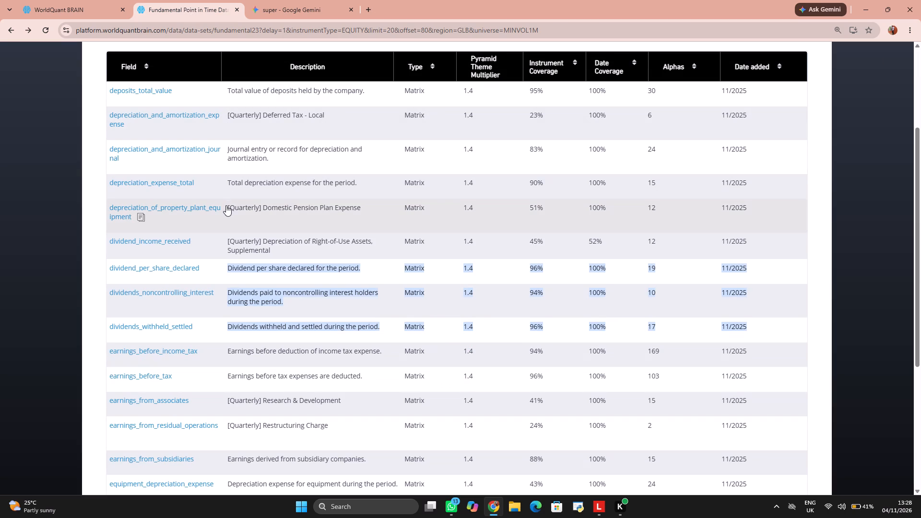
left_click(92, 4)
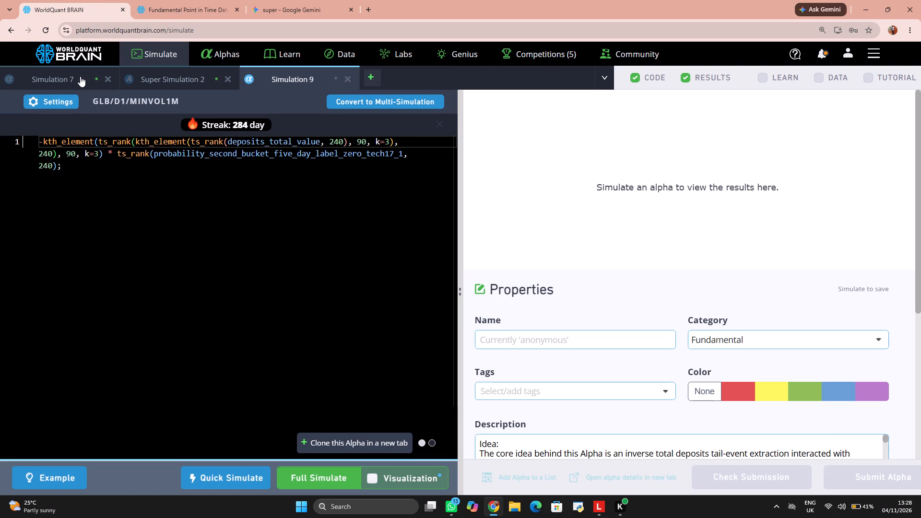
left_click(80, 77)
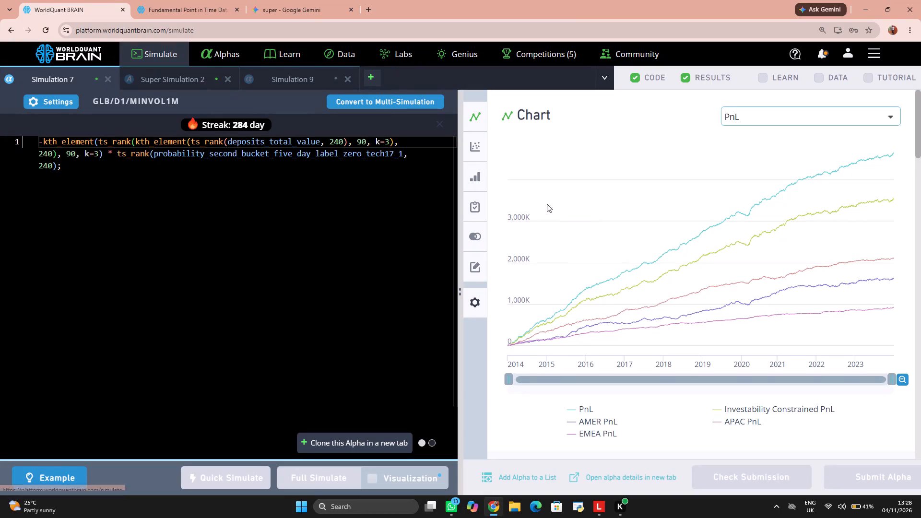
scroll(673, 259, "down", 19)
scroll(672, 264, "down", 5)
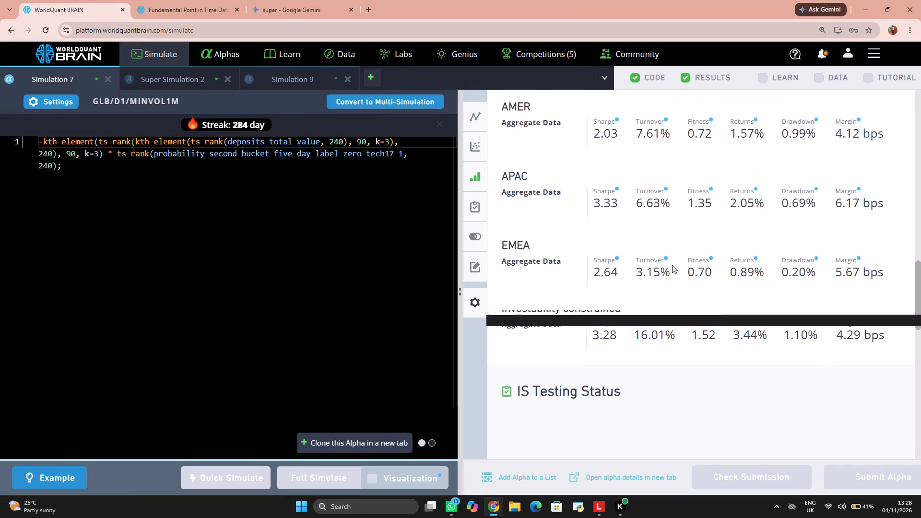
scroll(672, 265, "down", 2)
scroll(672, 265, "up", 1)
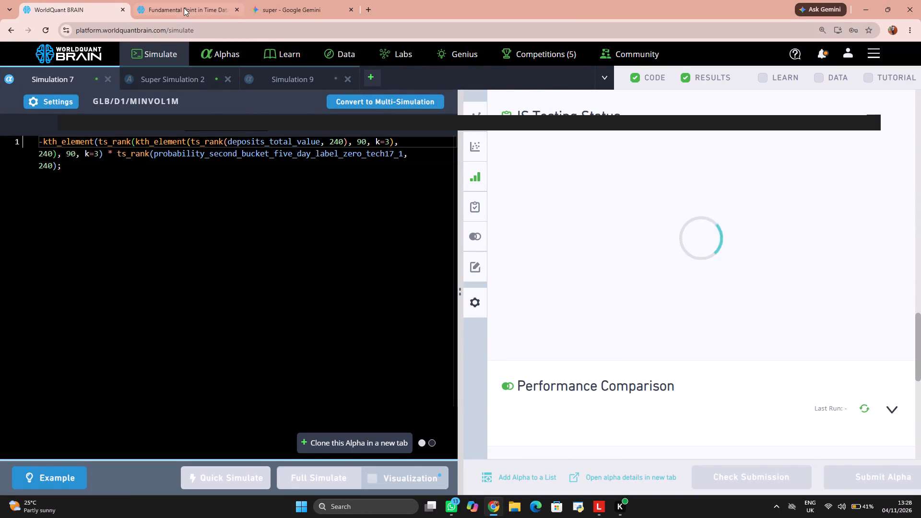
Replace deposits_total_value in Simulation 9's expression with the field name depreciation_and_amortization_expense copied from the Fundamental Point in Time dataset page.
left_click(183, 7)
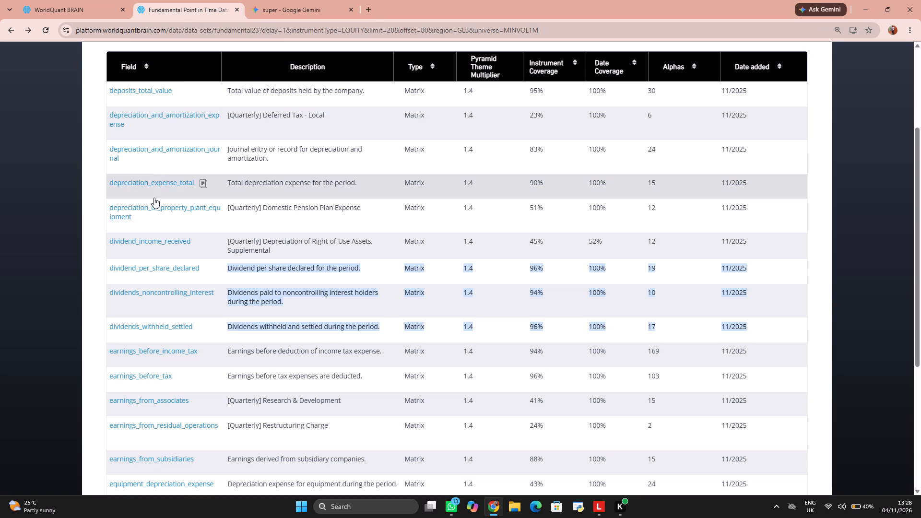
left_click(135, 125)
left_click(67, 8)
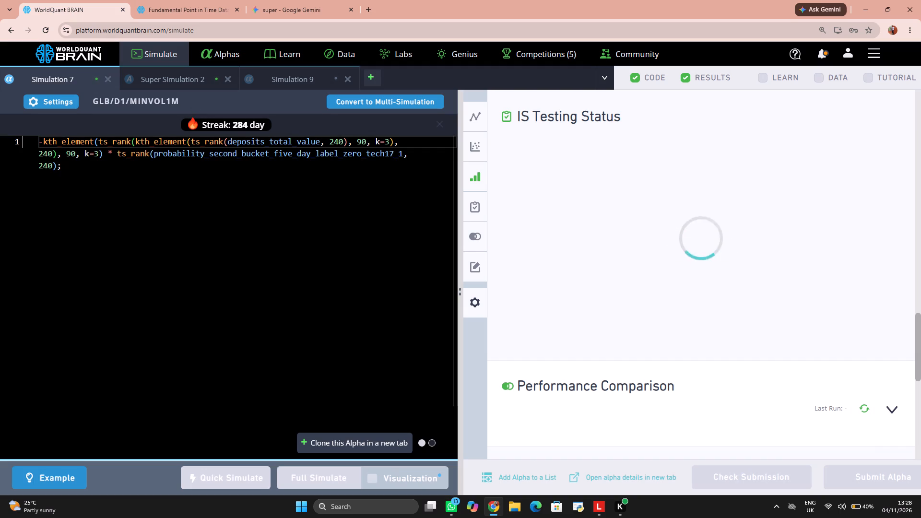
left_click(291, 81)
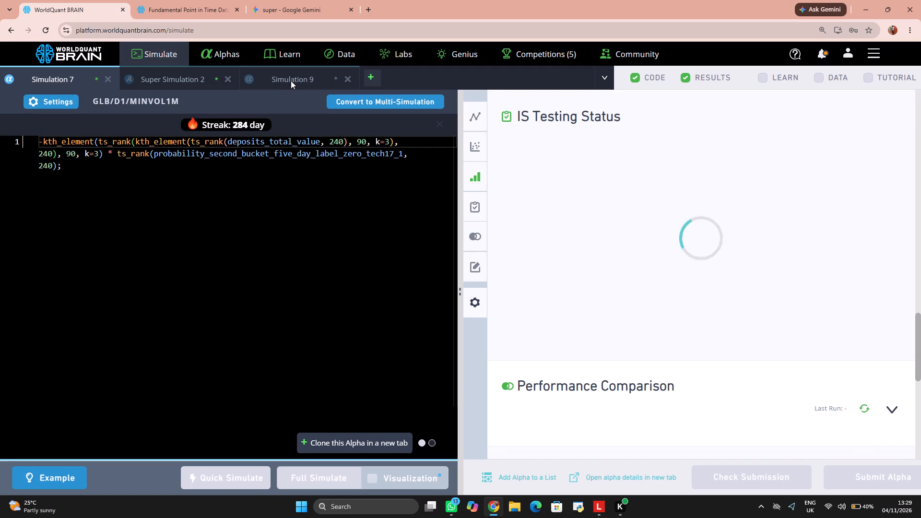
double_click(290, 141)
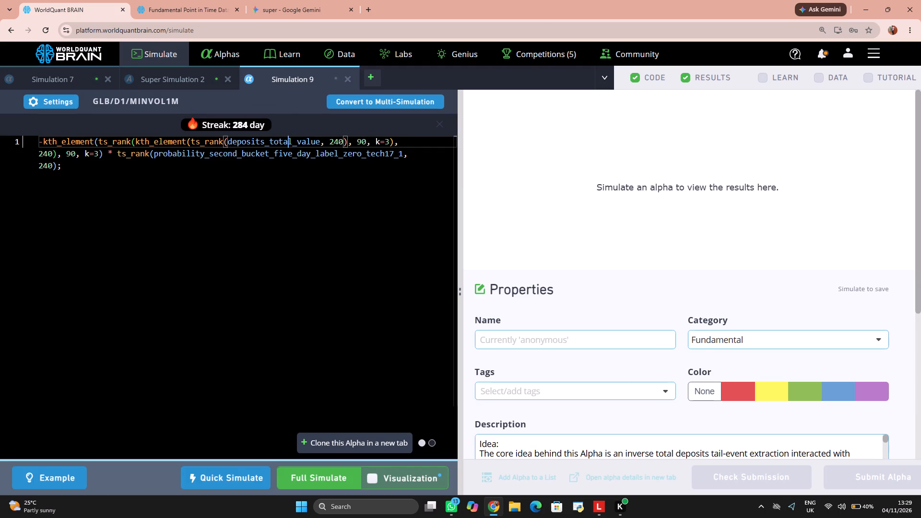
key("BackSpace")
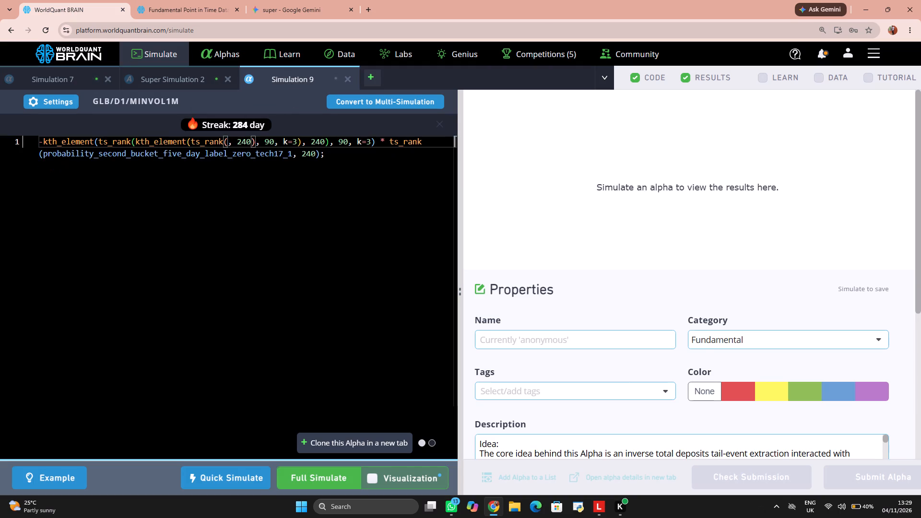
key("ctrl+v")
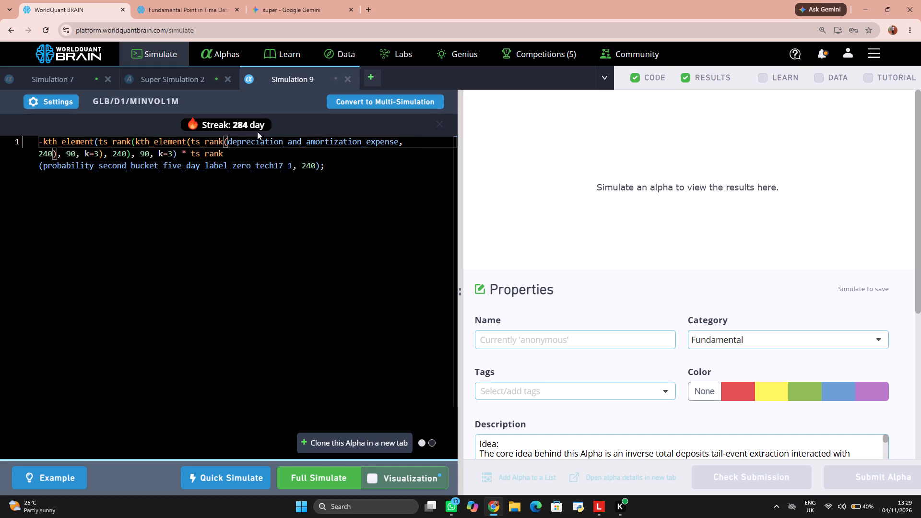
Set Simulation 9's universe to TOP3000 in its settings and run a full simulation of the alpha.
left_click(64, 101)
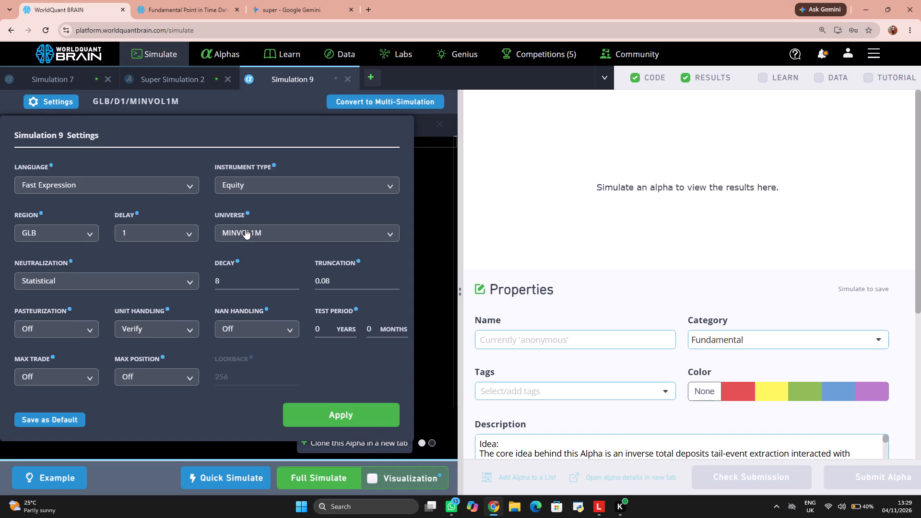
left_click(245, 229)
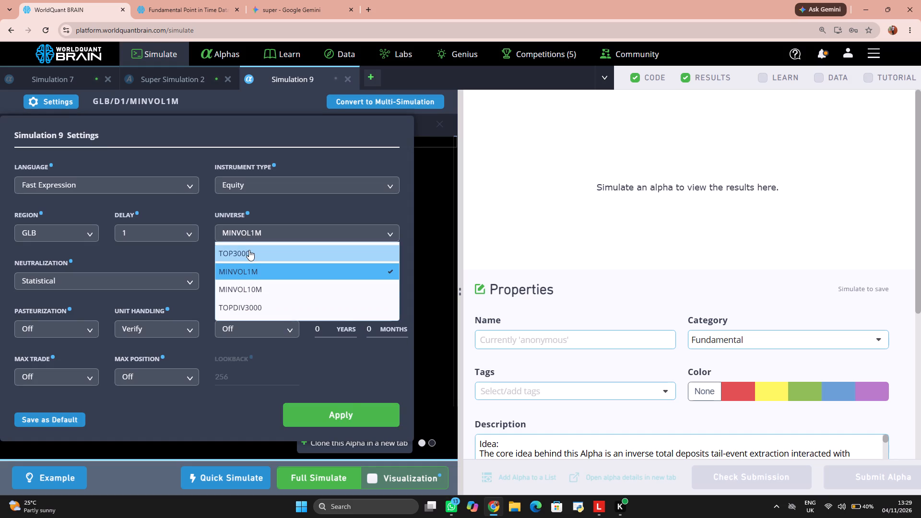
left_click(249, 250)
left_click(348, 407)
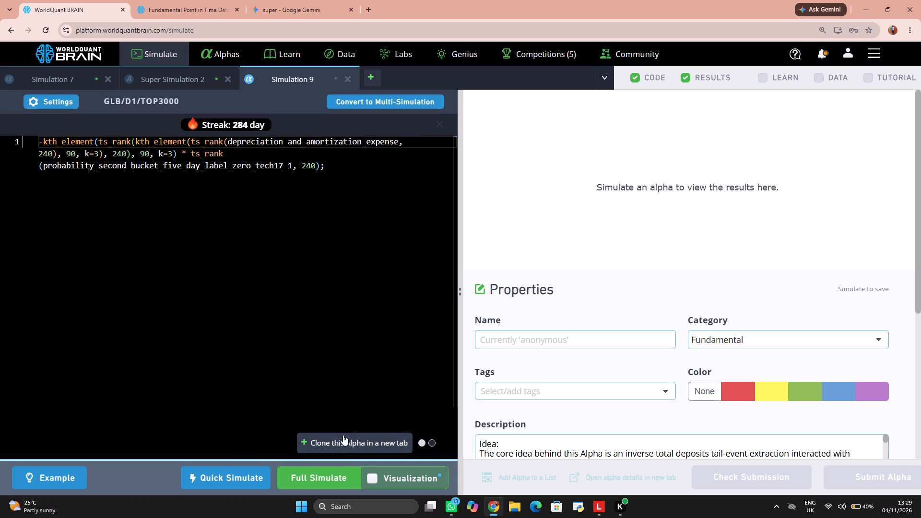
left_click(342, 473)
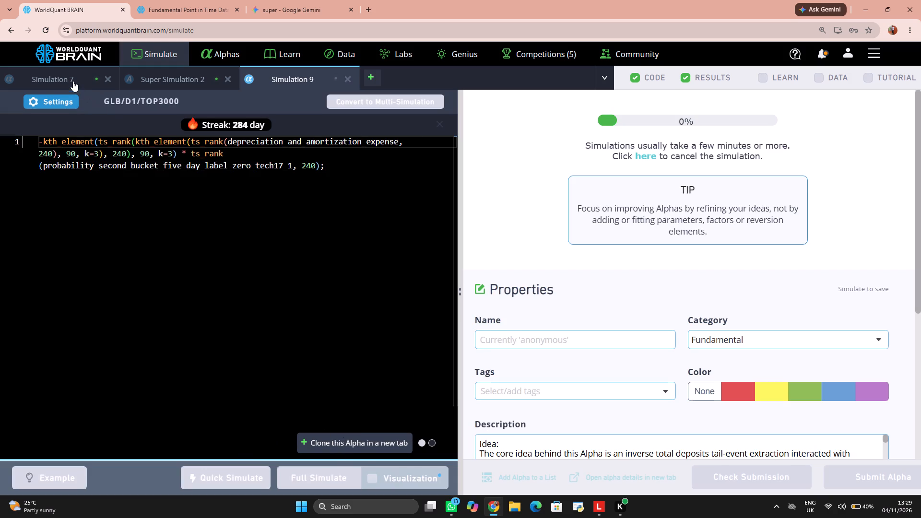
Check the results and testing status of Simulation 7 and Super Simulation 2, including the super alpha's properties.
left_click(69, 76)
scroll(702, 285, "down", 16)
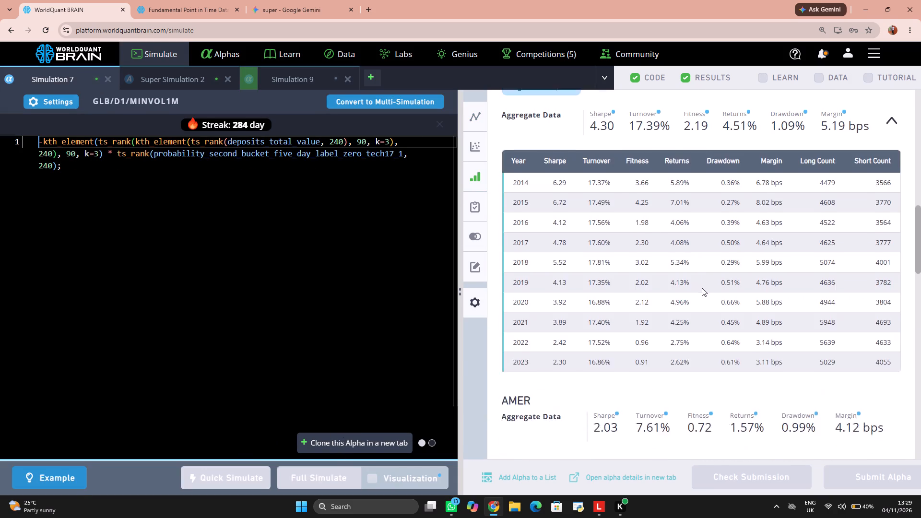
scroll(702, 288, "down", 10)
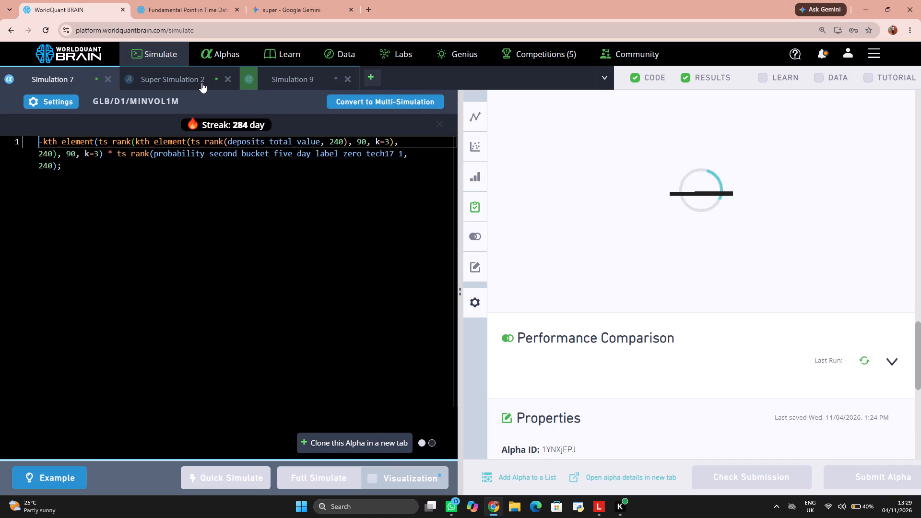
left_click(200, 82)
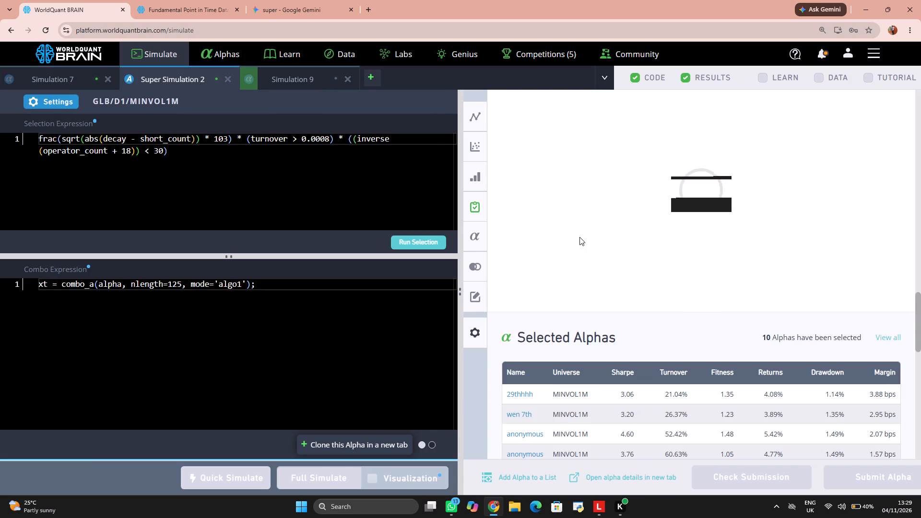
scroll(635, 246, "down", 19)
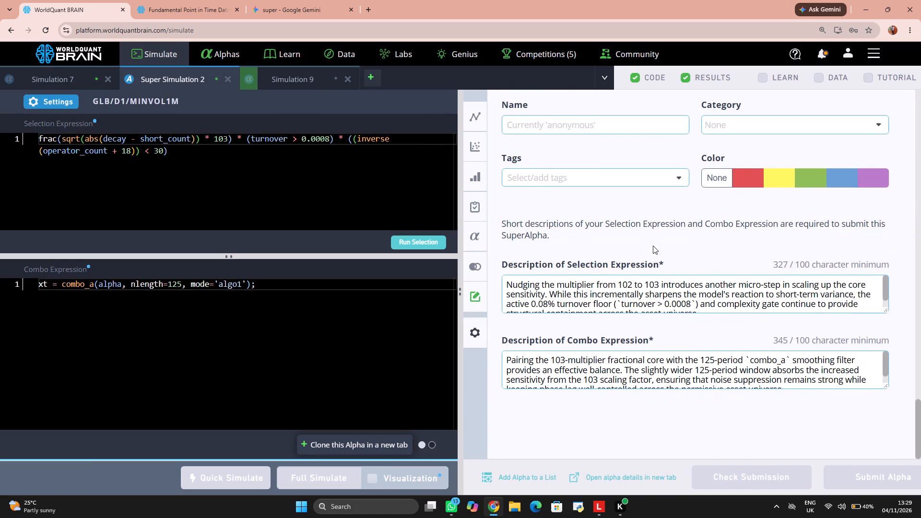
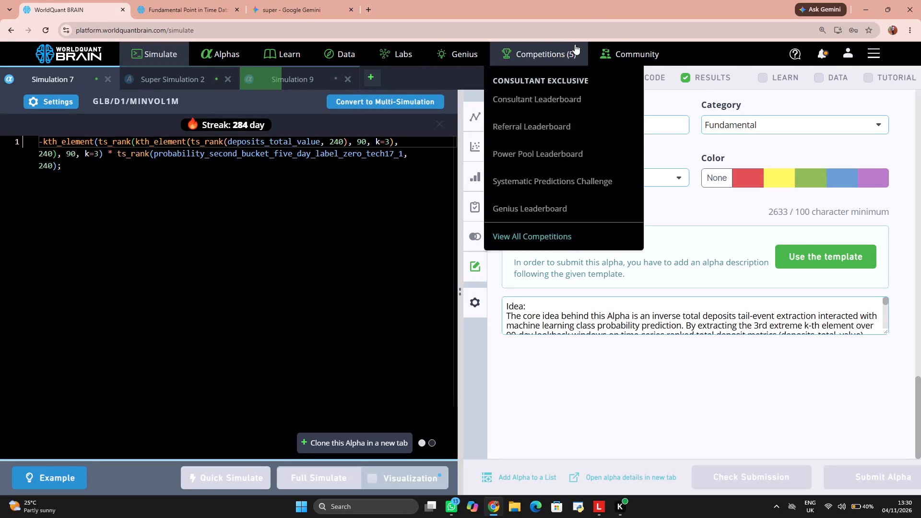
Open the account's Performance page and review the base payment, submitted alphas and other payment figures.
left_click(850, 52)
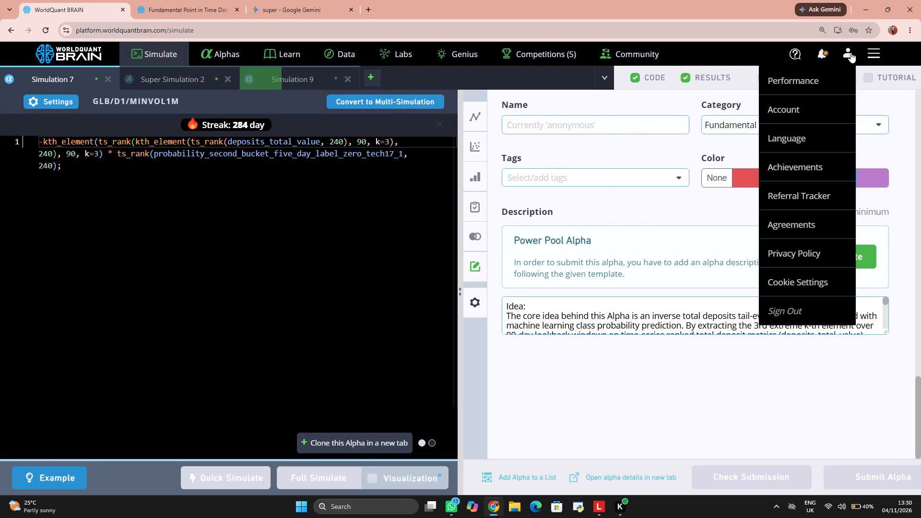
left_click(803, 78)
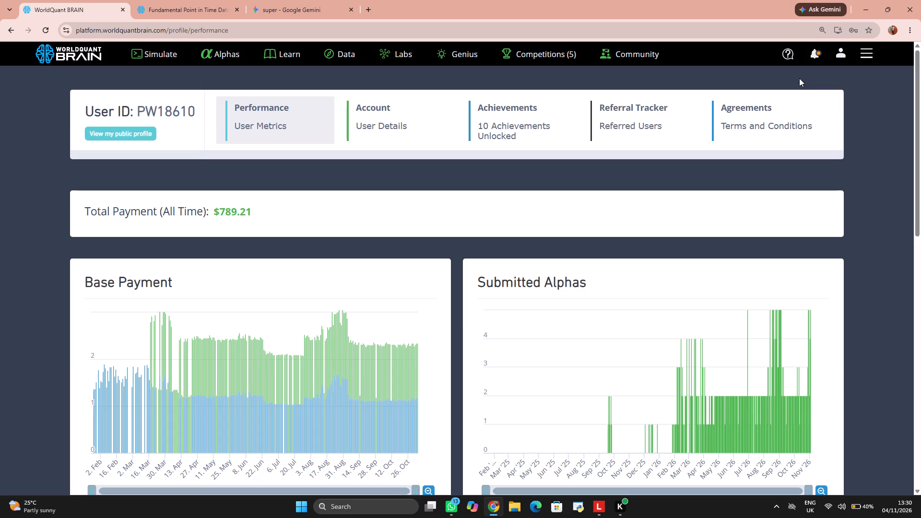
scroll(793, 88, "down", 6)
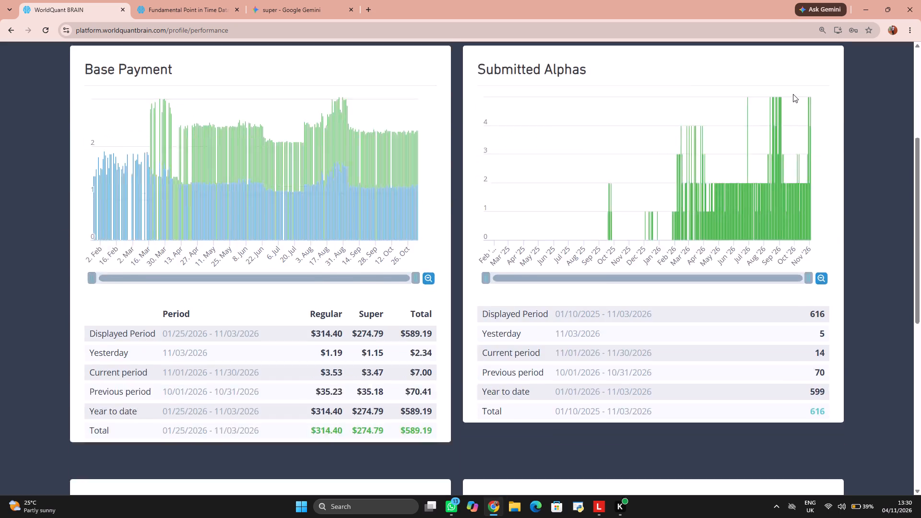
scroll(793, 94, "down", 1)
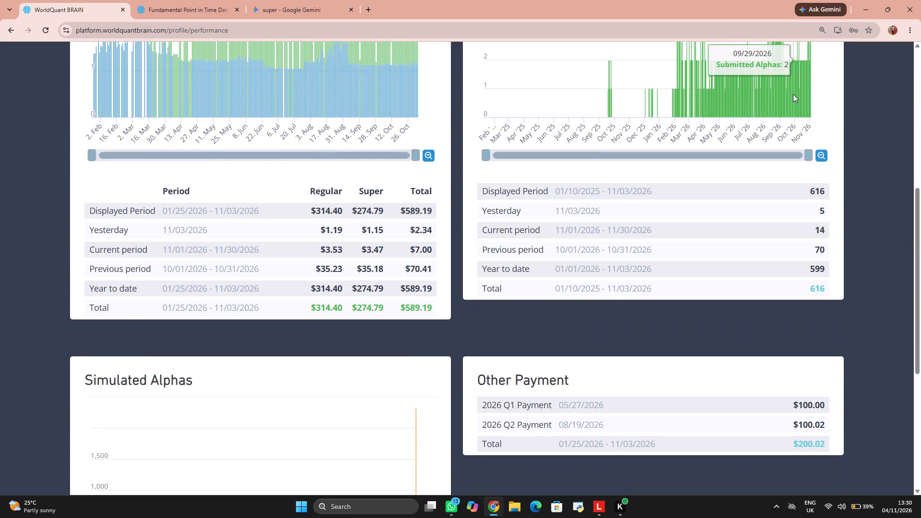
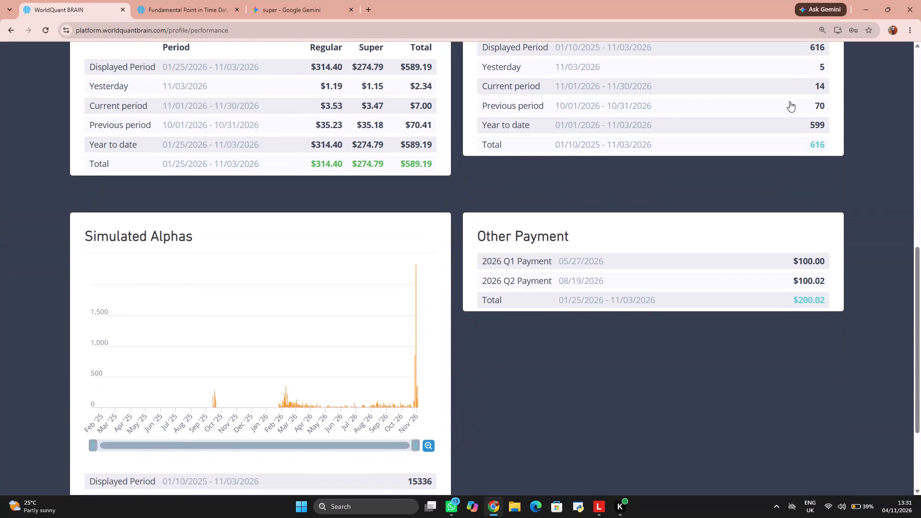
Review the Simulated Alphas and Other Payment sections of the Performance page.
scroll(790, 102, "down", 7)
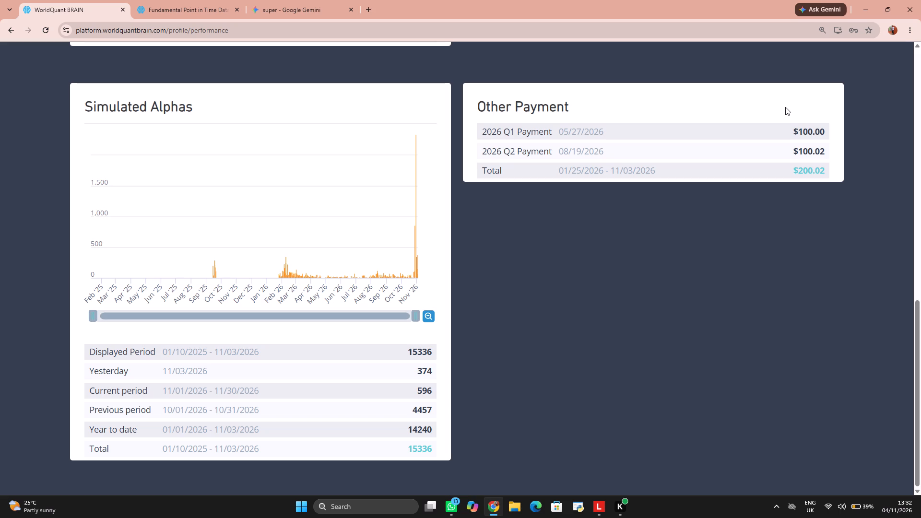
scroll(646, 163, "up", 2)
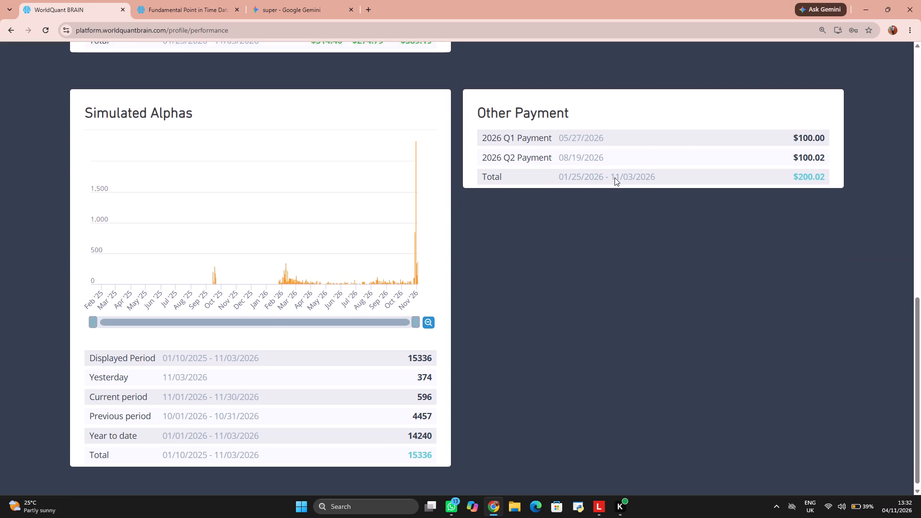
scroll(614, 177, "up", 16)
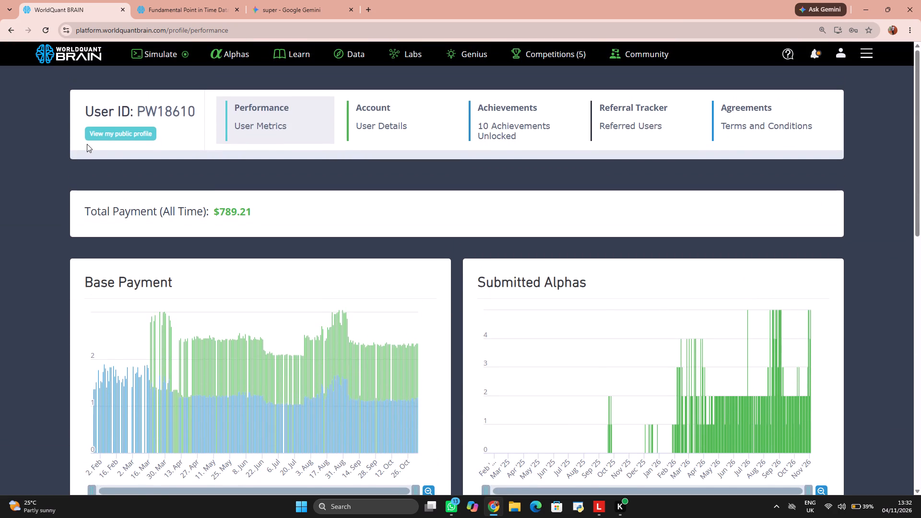
Open the account's public profile.
left_click(106, 133)
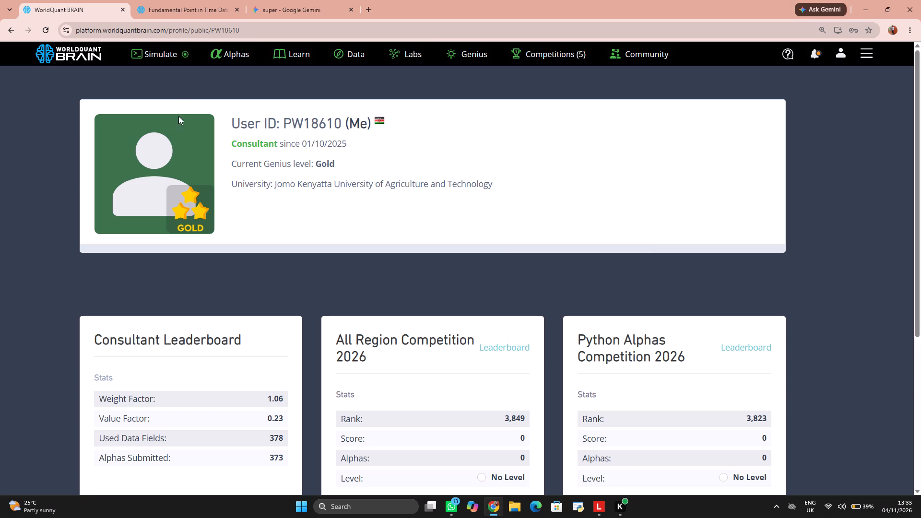
Open the notification about the # Pyramids Completed eligibility criteria and look over the notifications page.
left_click(812, 59)
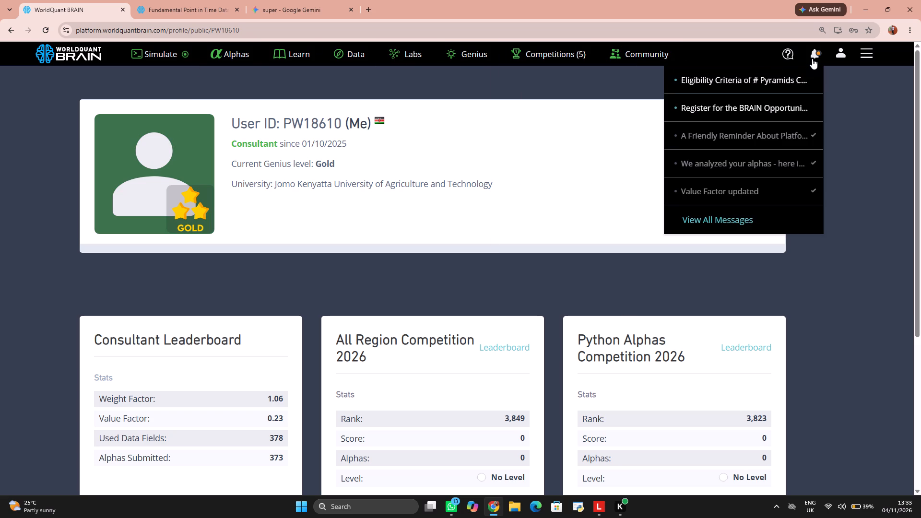
left_click(763, 81)
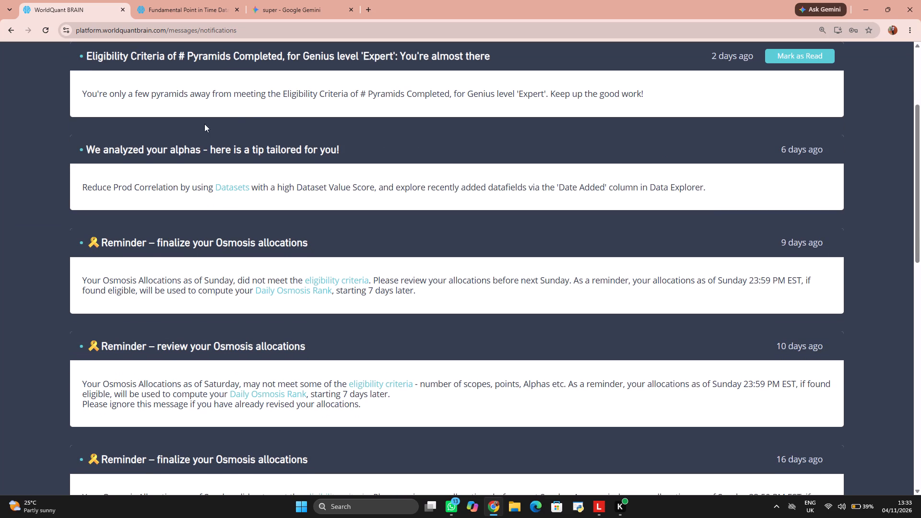
left_click(54, 14)
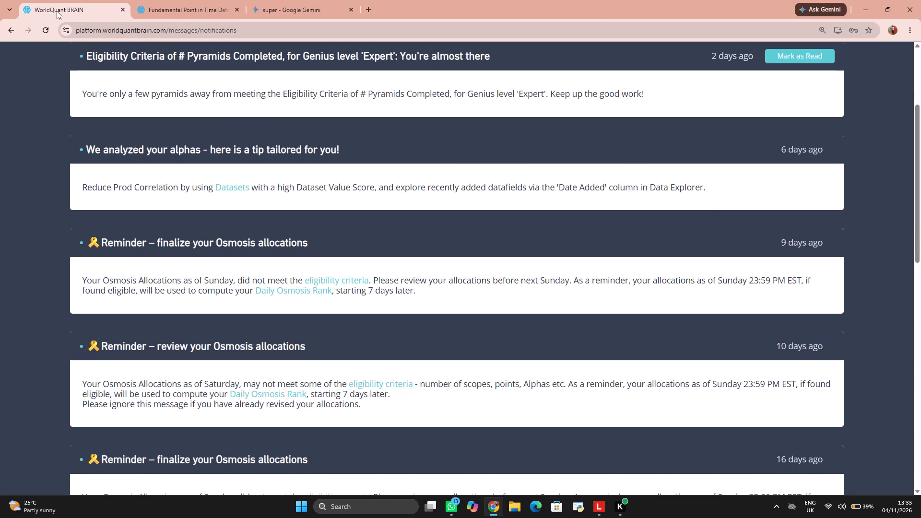
left_click(57, 11)
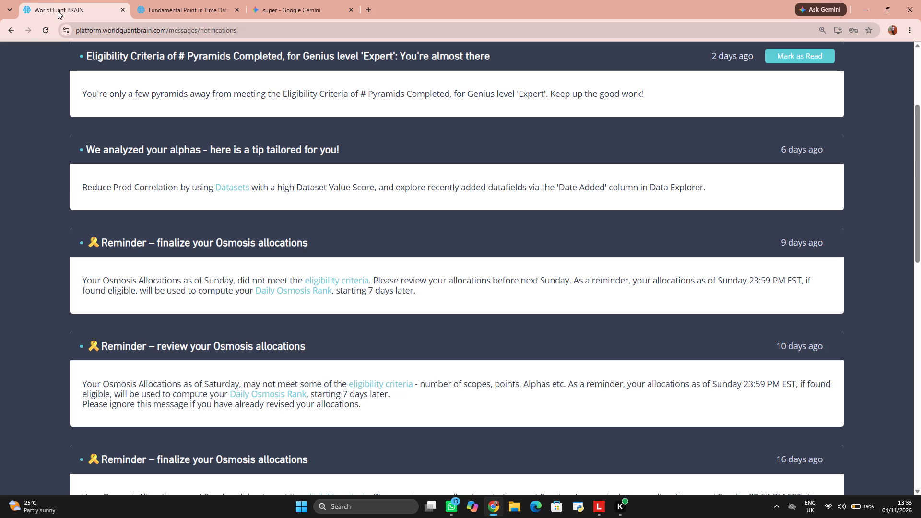
scroll(175, 111, "up", 10)
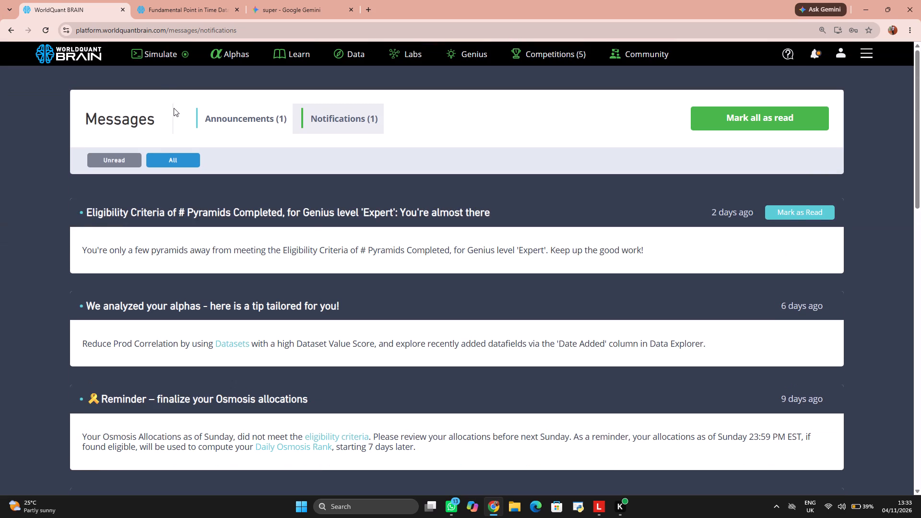
Return to the Simulate page and look through Simulation 7's results down to the IS Testing Status.
left_click(161, 59)
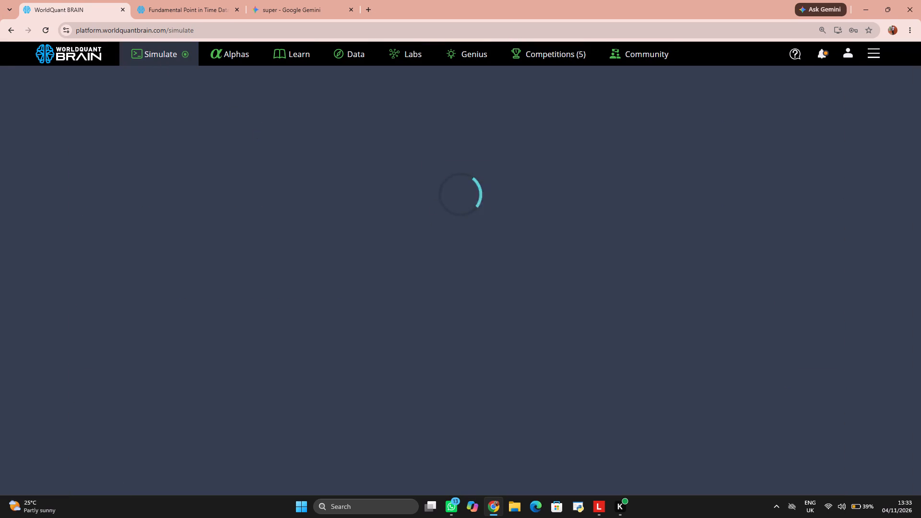
scroll(569, 148, "down", 7)
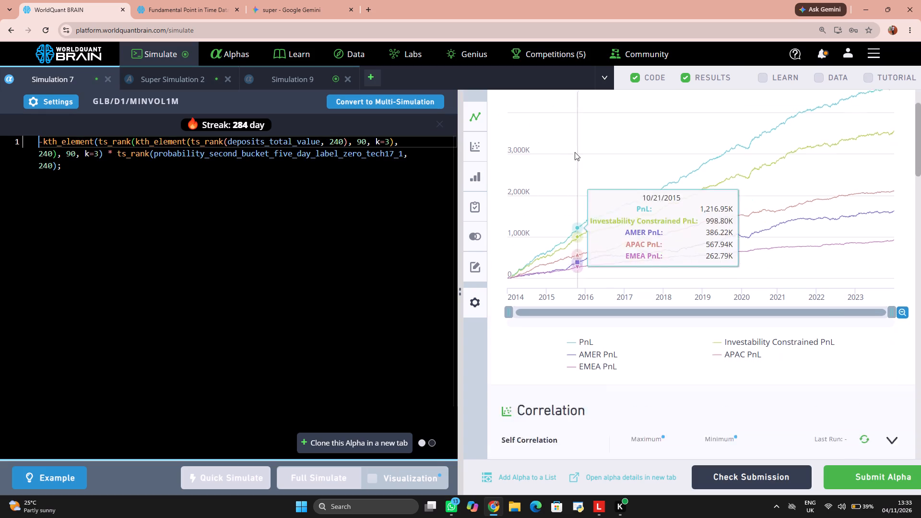
scroll(575, 152, "down", 12)
scroll(654, 227, "down", 6)
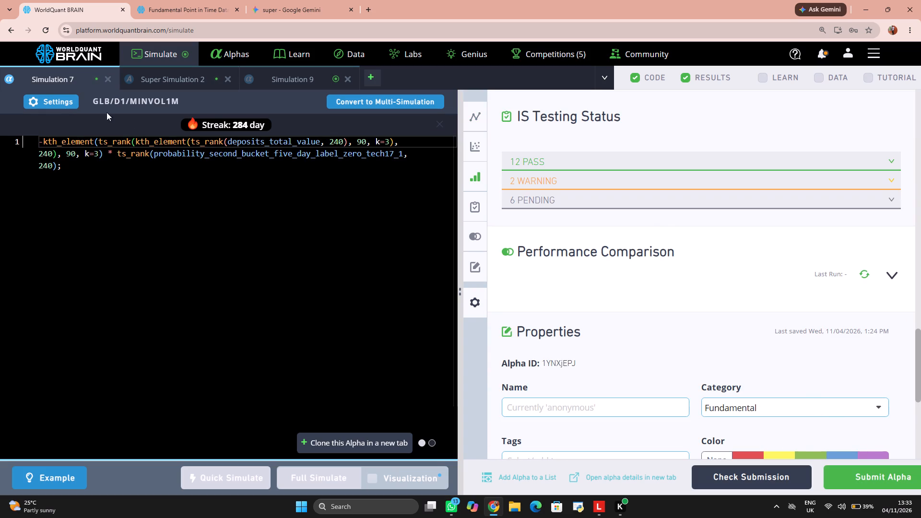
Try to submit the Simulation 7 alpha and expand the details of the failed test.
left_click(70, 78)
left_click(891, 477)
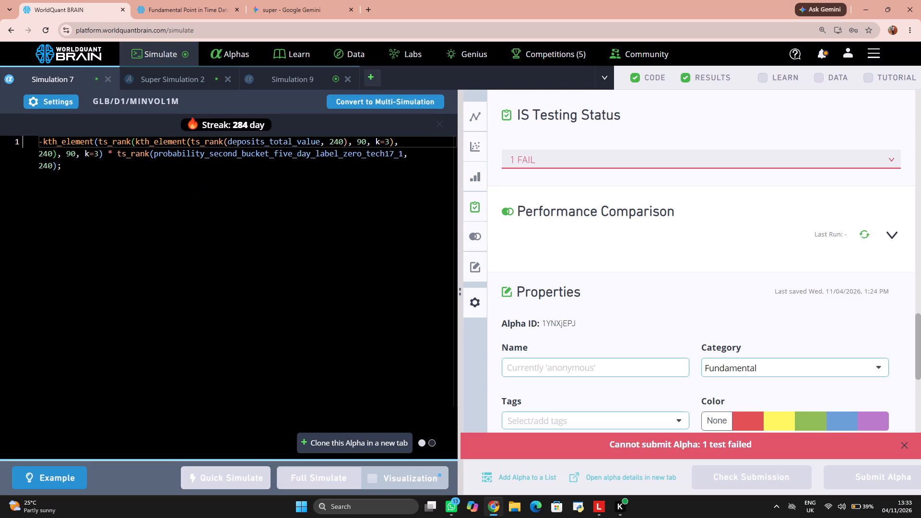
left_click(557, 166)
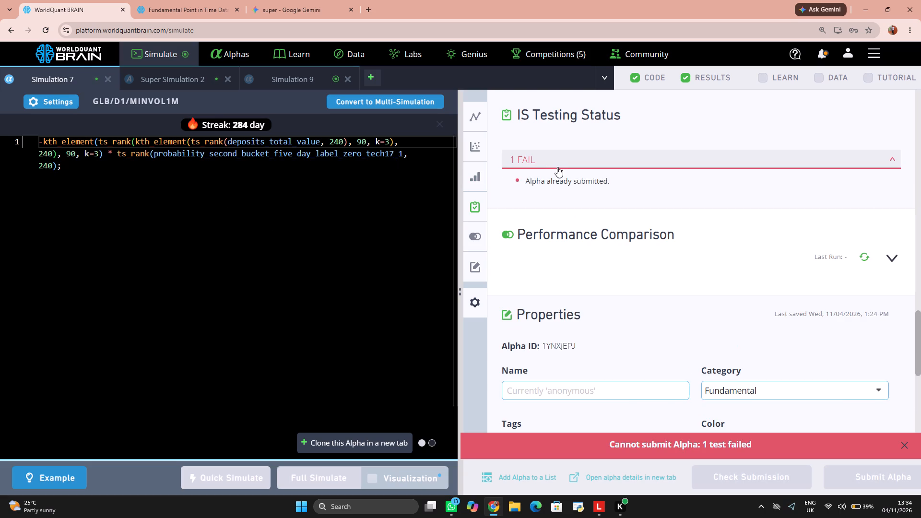
Check Super Simulation 2's selected alphas and Simulation 9's testing status and PnL chart.
left_click(165, 81)
scroll(753, 271, "down", 7)
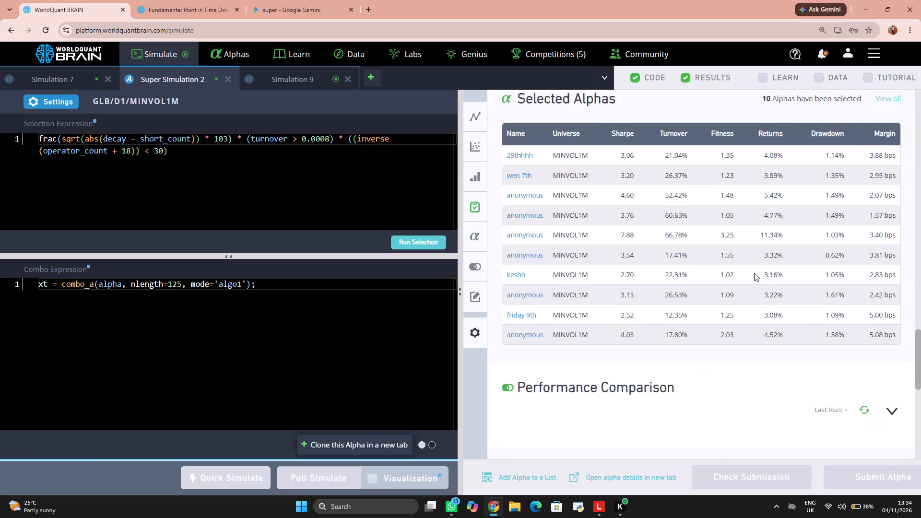
scroll(718, 275, "up", 4)
left_click(294, 81)
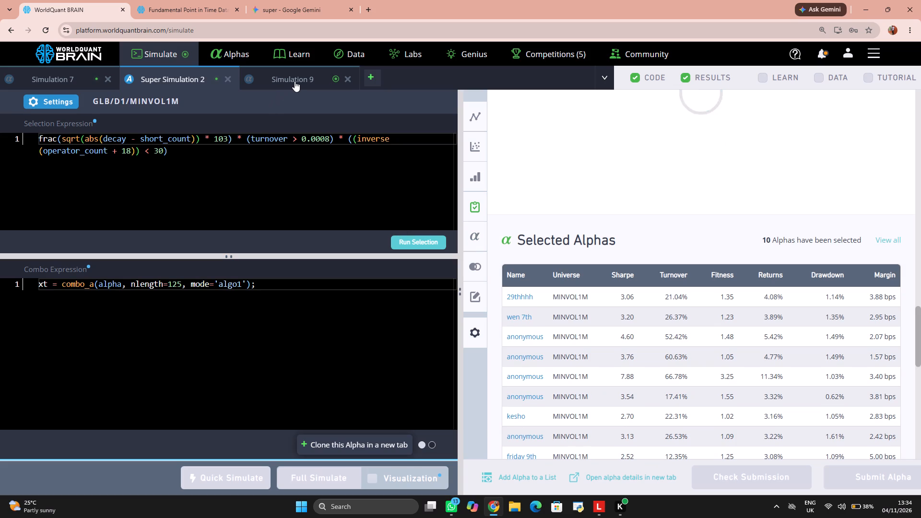
scroll(748, 257, "up", 8)
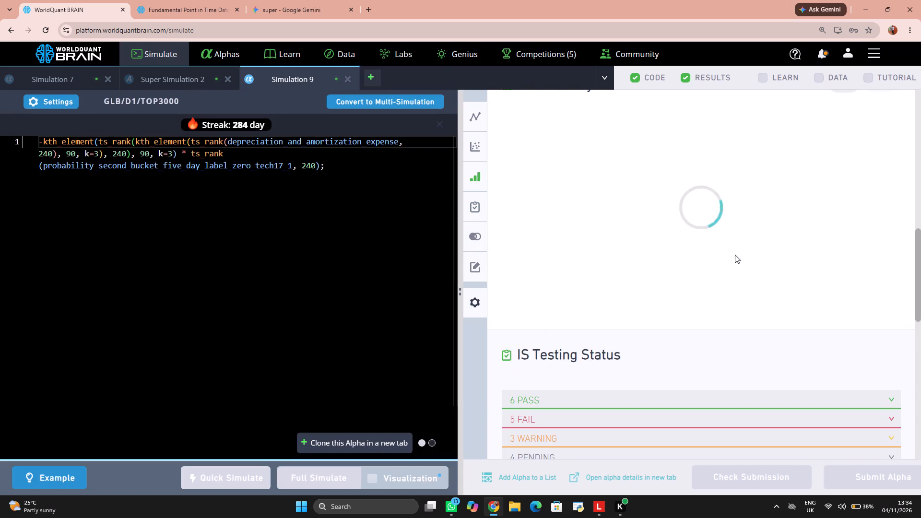
scroll(733, 256, "up", 17)
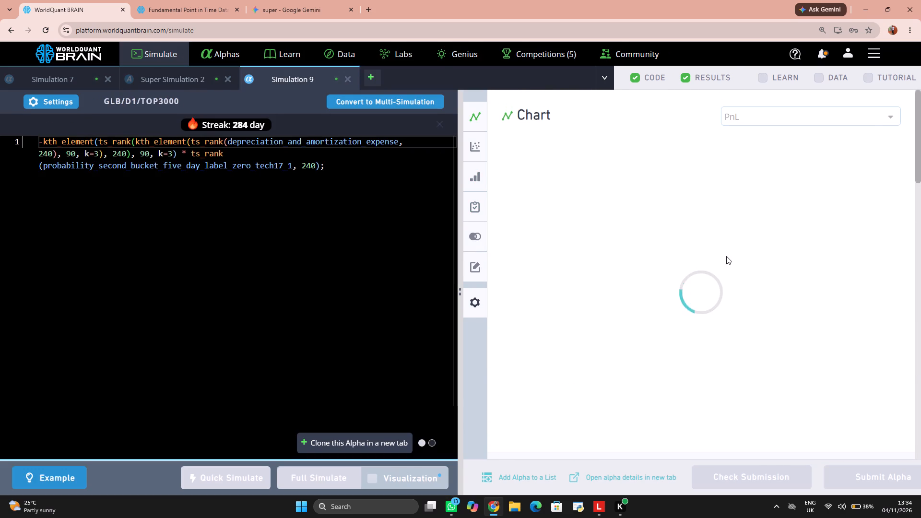
scroll(724, 256, "up", 6)
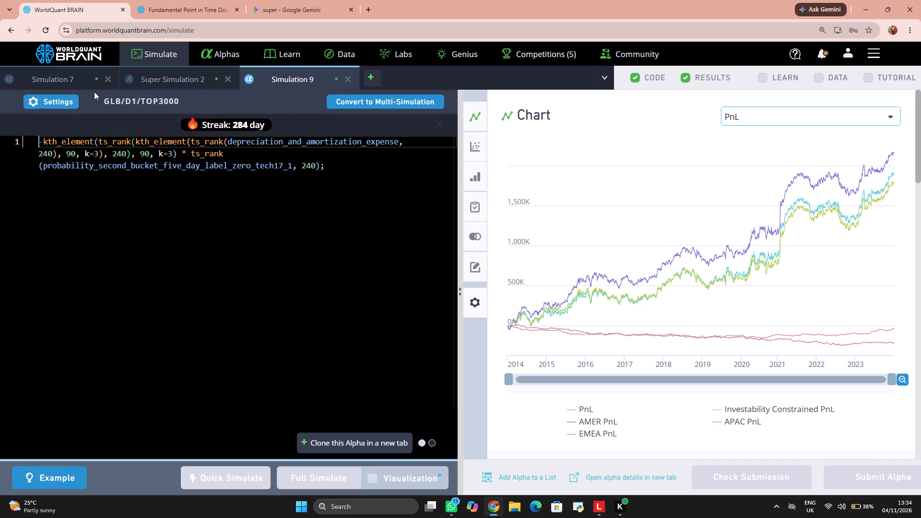
Set Simulation 9's universe to TOPDIV3000, apply the settings and run a full simulation.
left_click(72, 100)
left_click(270, 228)
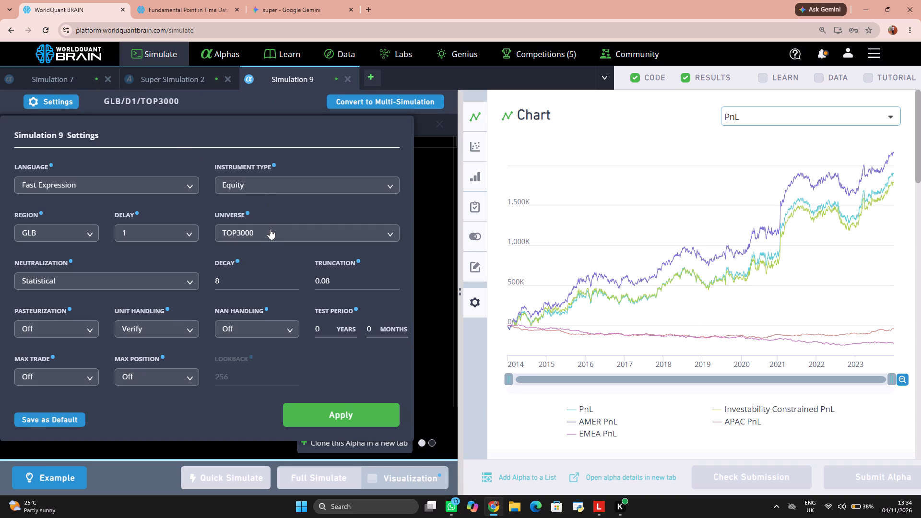
left_click(262, 305)
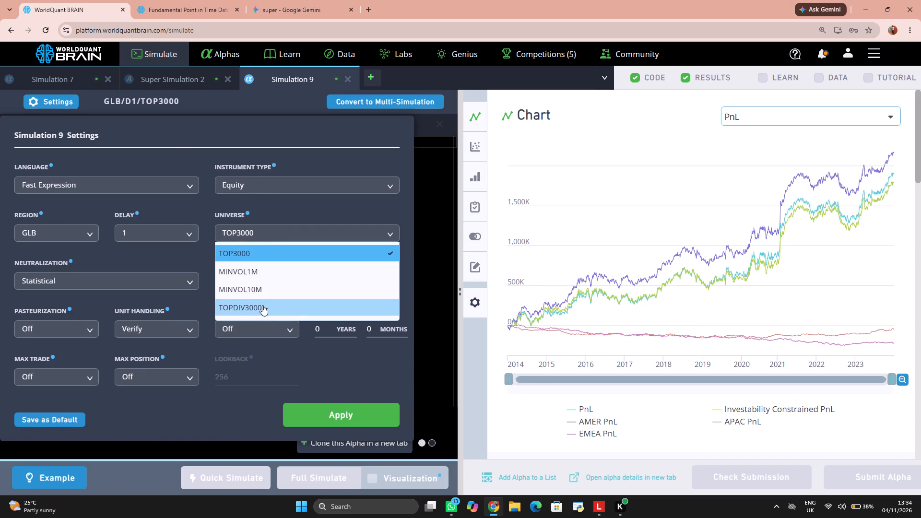
left_click(353, 415)
left_click(336, 474)
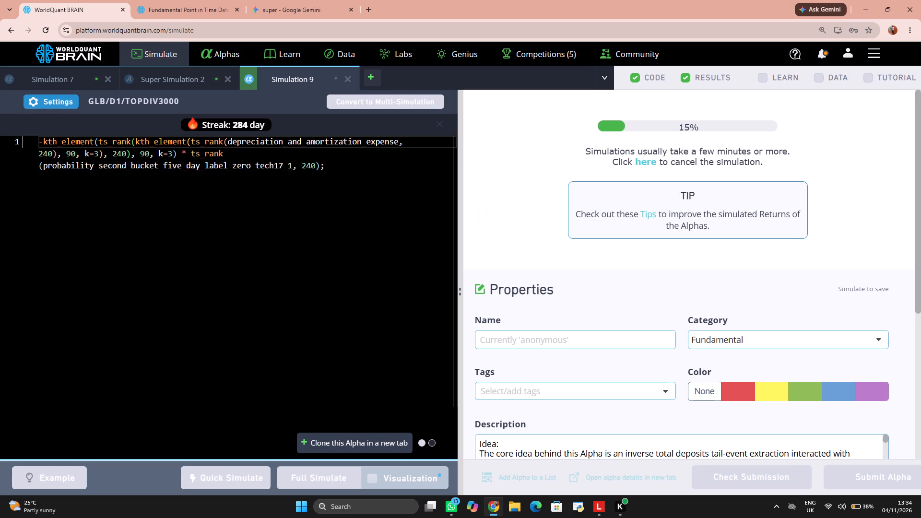
Look over Super Simulation 2's PnL chart, aggregate data and selected alphas.
left_click(156, 76)
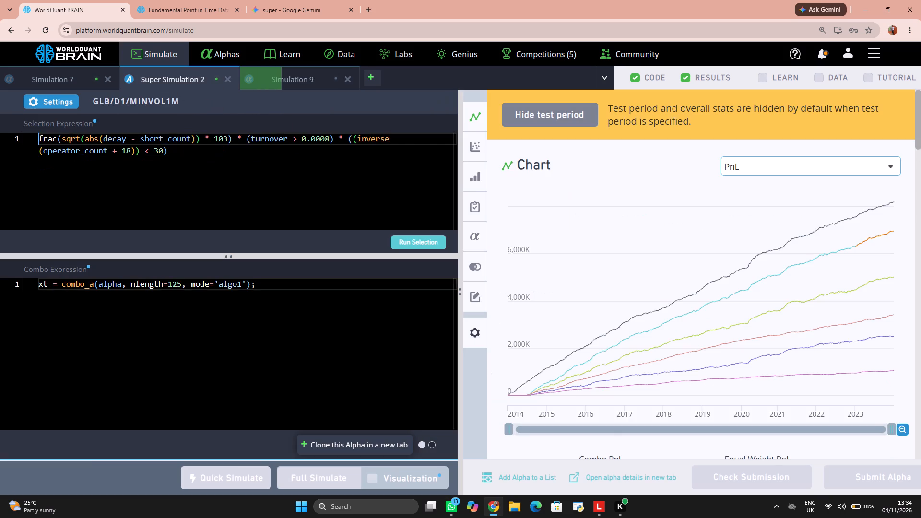
scroll(697, 237, "down", 20)
scroll(697, 237, "down", 8)
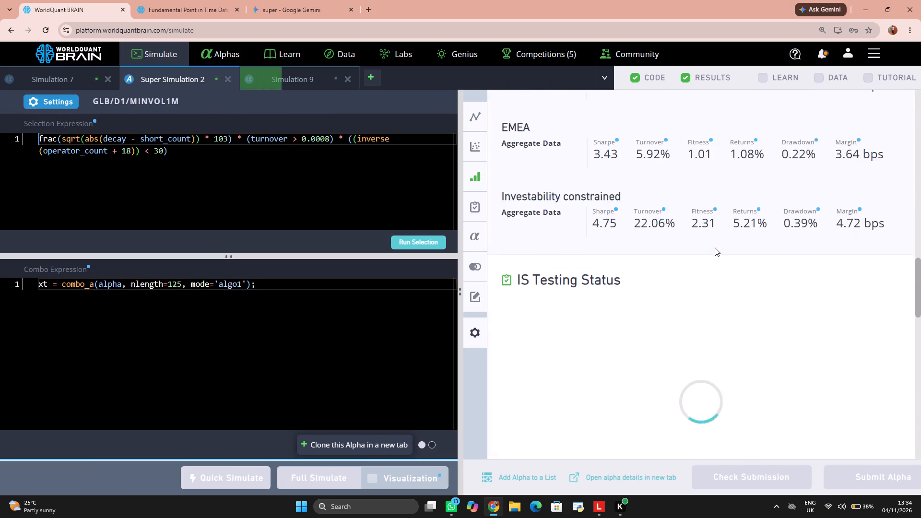
Replace deposits_total_value in Simulation 7's expression with depreciation_and_amortization_expense copied from Simulation 9, and run a full simulation.
left_click(308, 84)
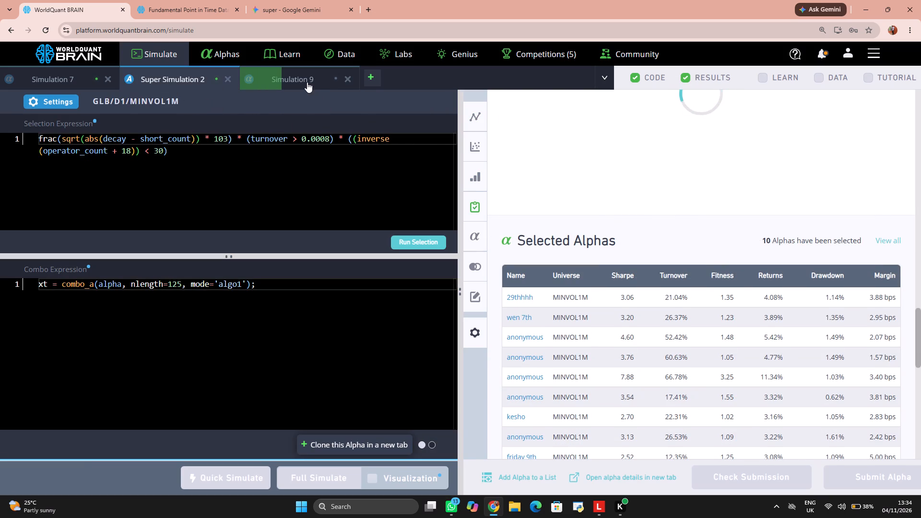
left_click(306, 79)
triple_click(294, 142)
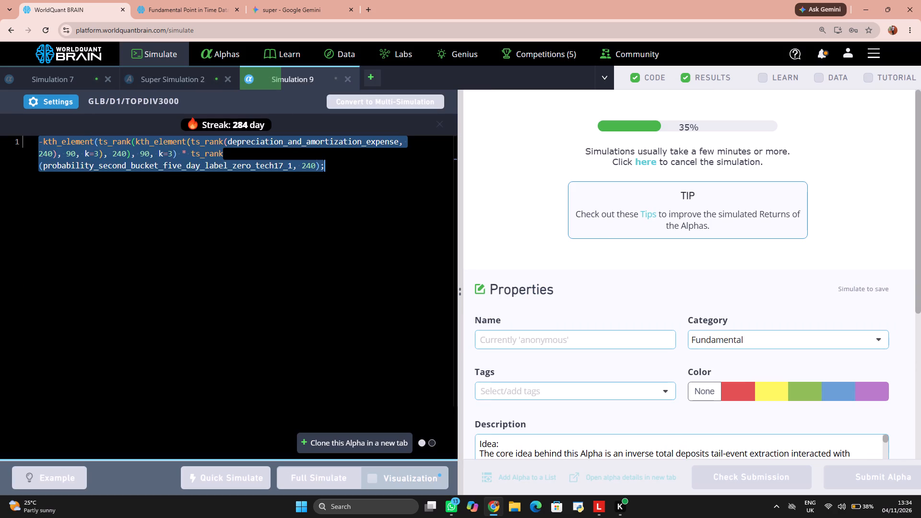
double_click(293, 142)
right_click(293, 142)
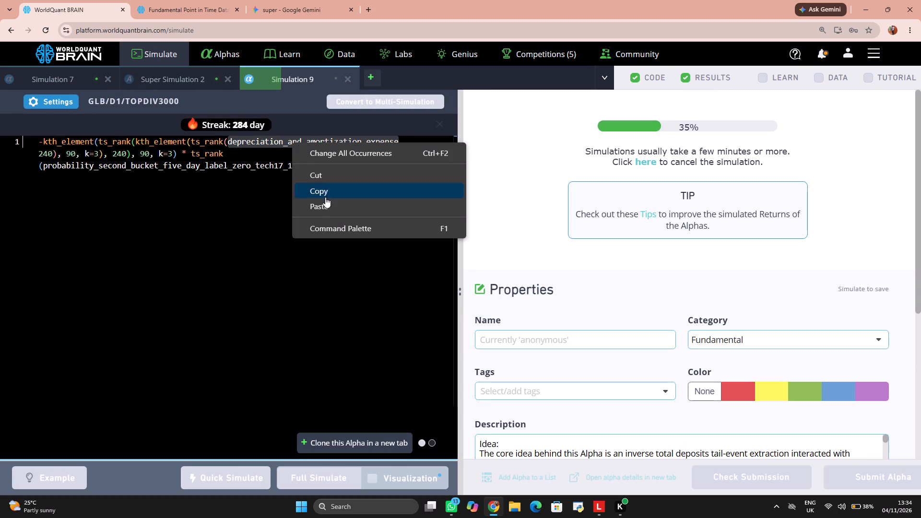
left_click(324, 193)
left_click(63, 73)
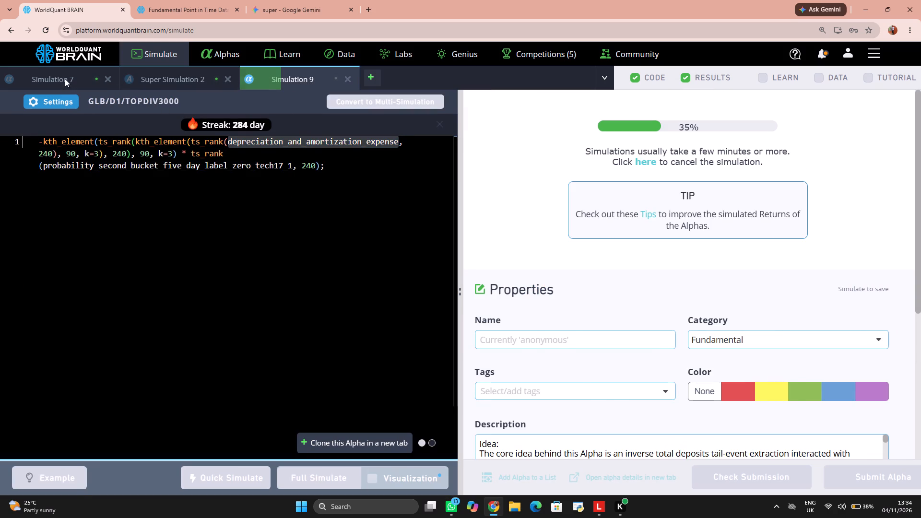
left_click(65, 77)
double_click(251, 141)
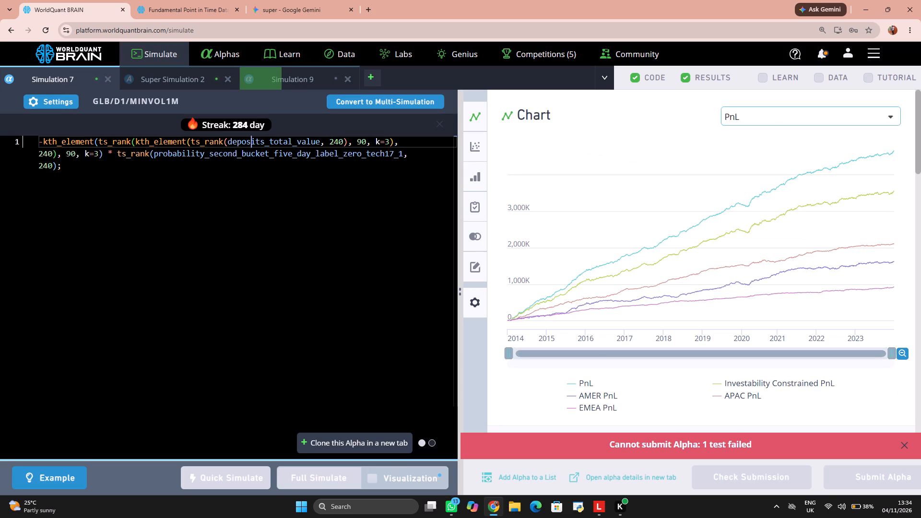
key("BackSpace")
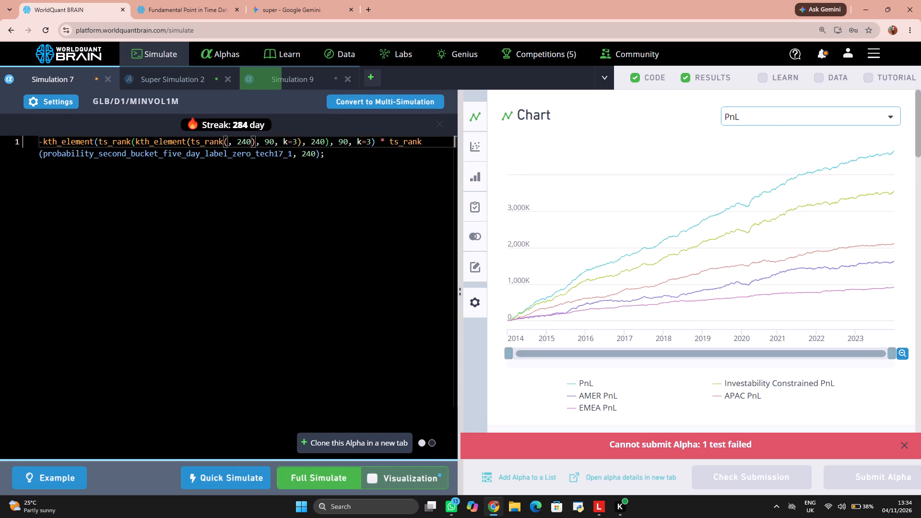
key("ctrl+v")
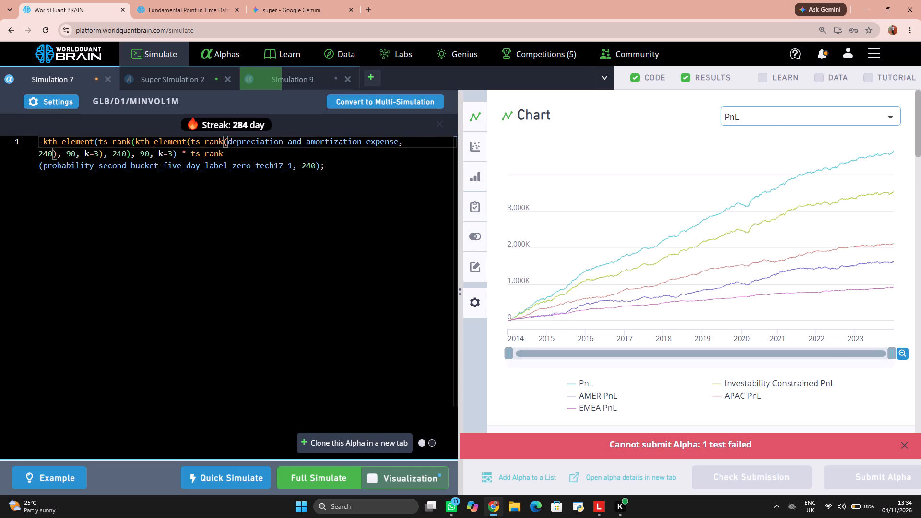
left_click(329, 472)
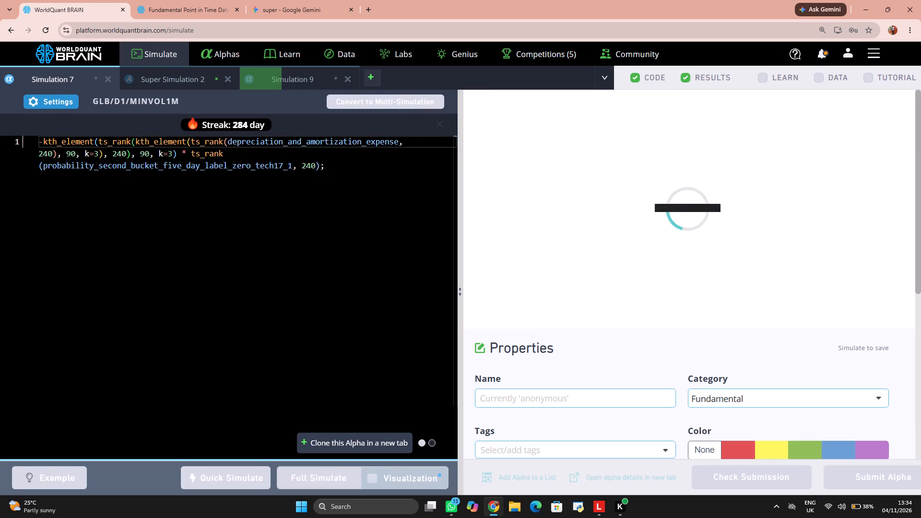
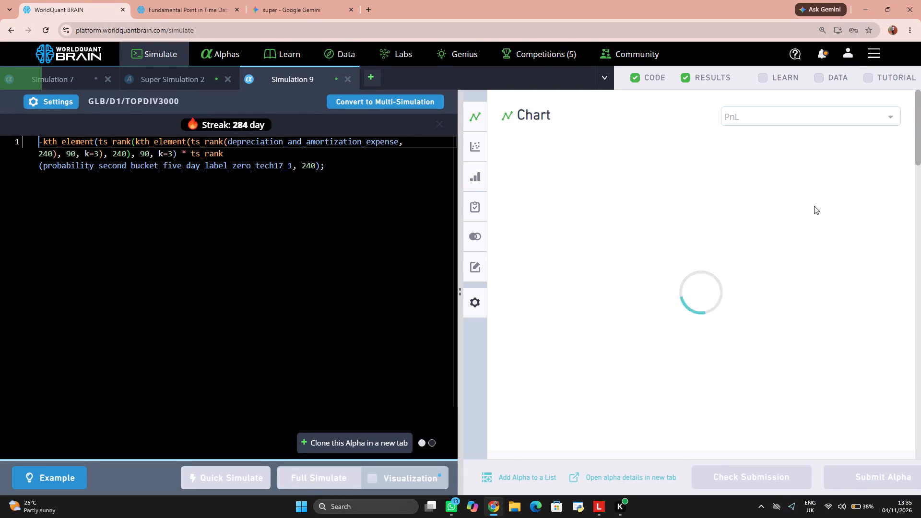
Set Simulation 9's universe to MINVOL10M, apply the settings and run a full simulation.
scroll(814, 212, "down", 5)
scroll(811, 216, "up", 4)
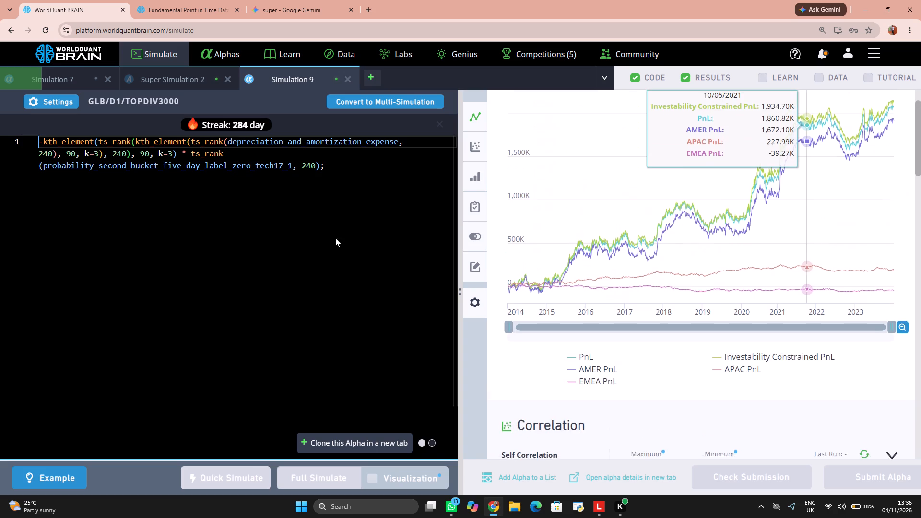
left_click(59, 102)
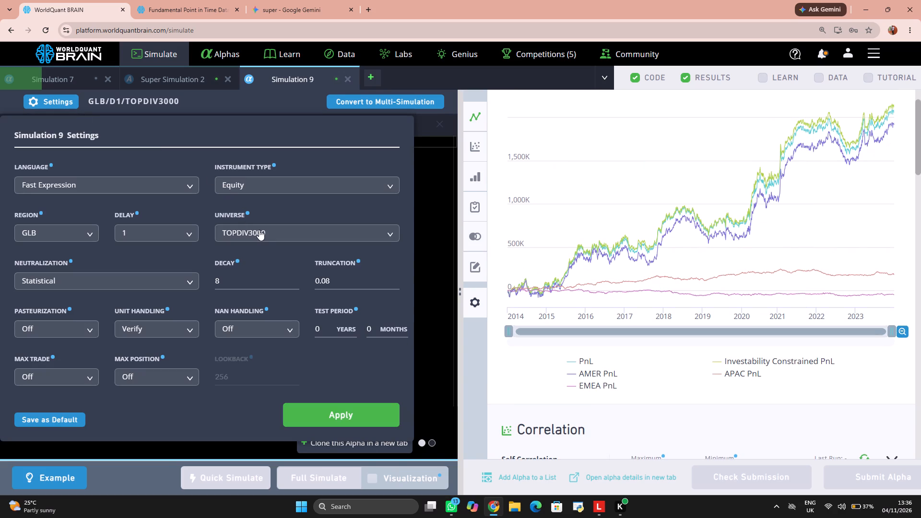
left_click(261, 232)
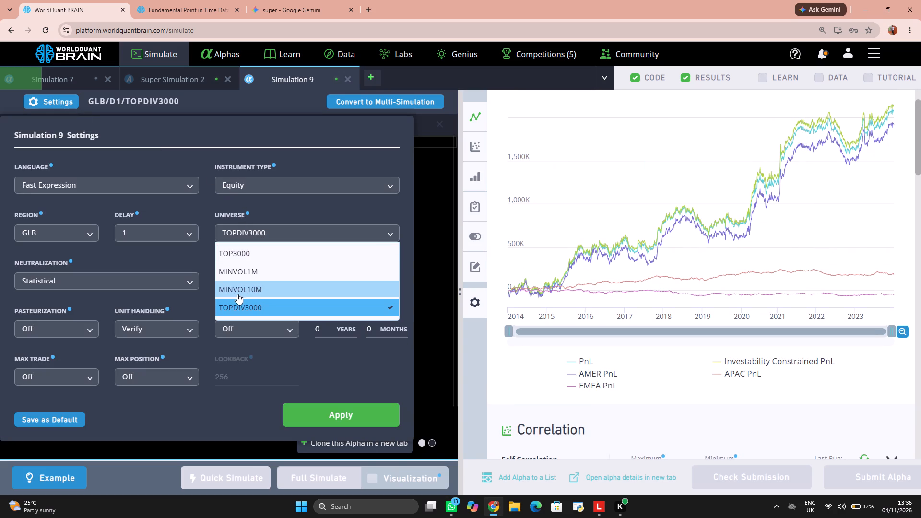
left_click(258, 289)
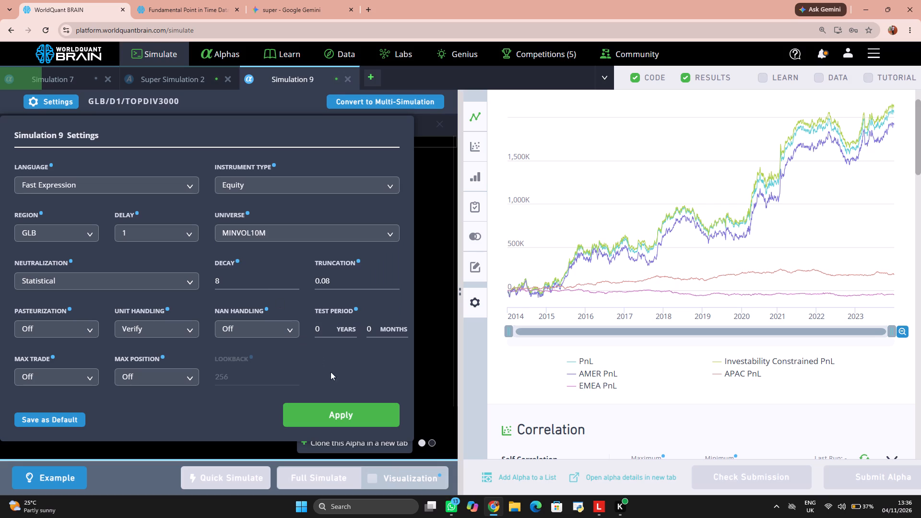
left_click(349, 416)
left_click(343, 475)
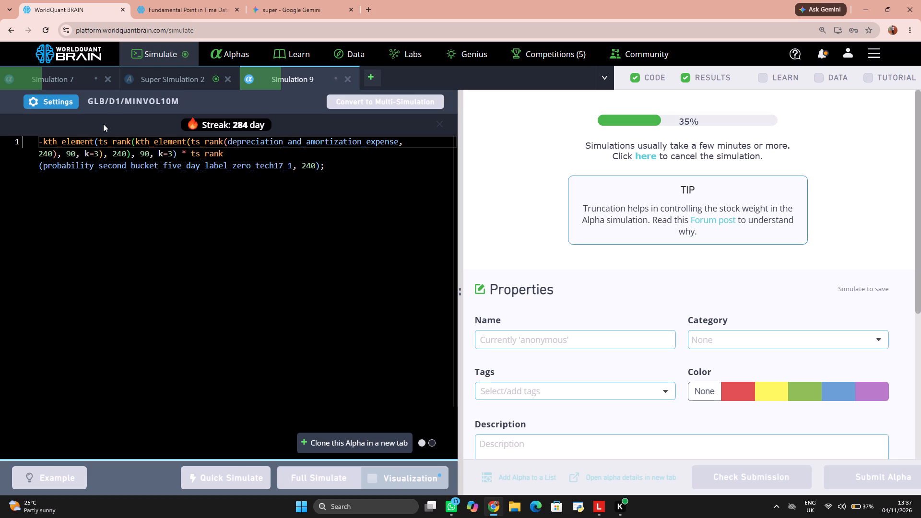
Review Super Simulation 2's in-sample summary, selected alphas and expression descriptions.
left_click(167, 82)
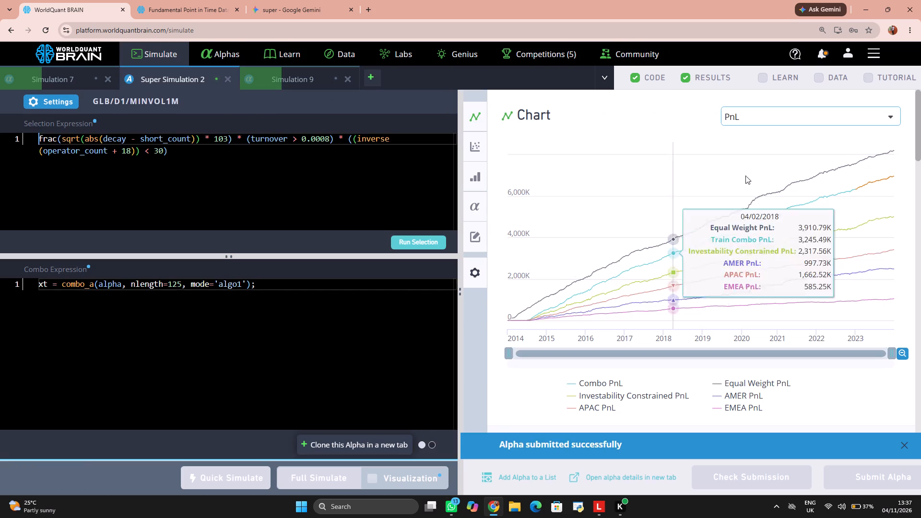
scroll(756, 184, "down", 4)
scroll(714, 236, "down", 12)
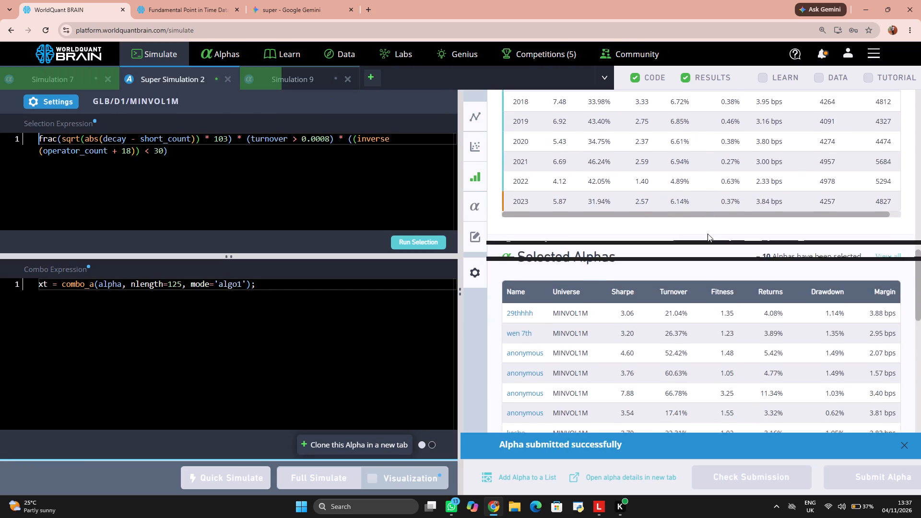
scroll(708, 234, "up", 8)
scroll(783, 213, "up", 1)
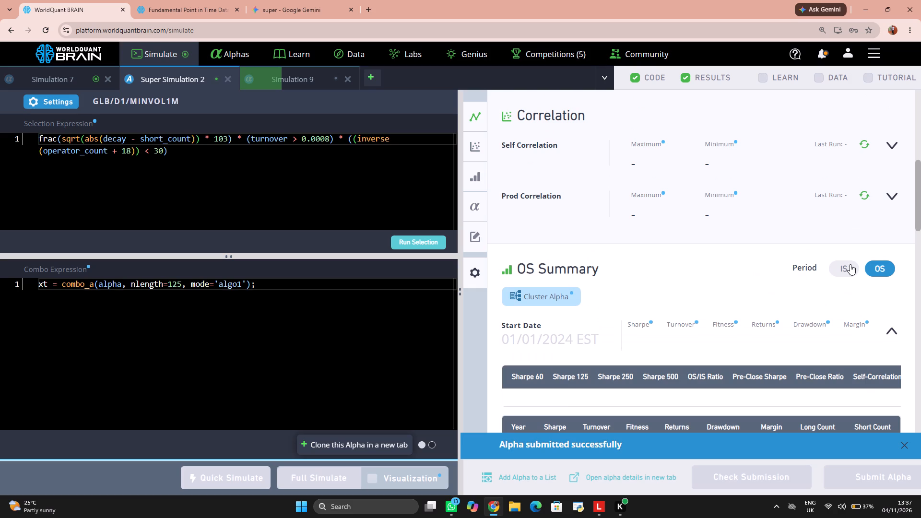
left_click(850, 266)
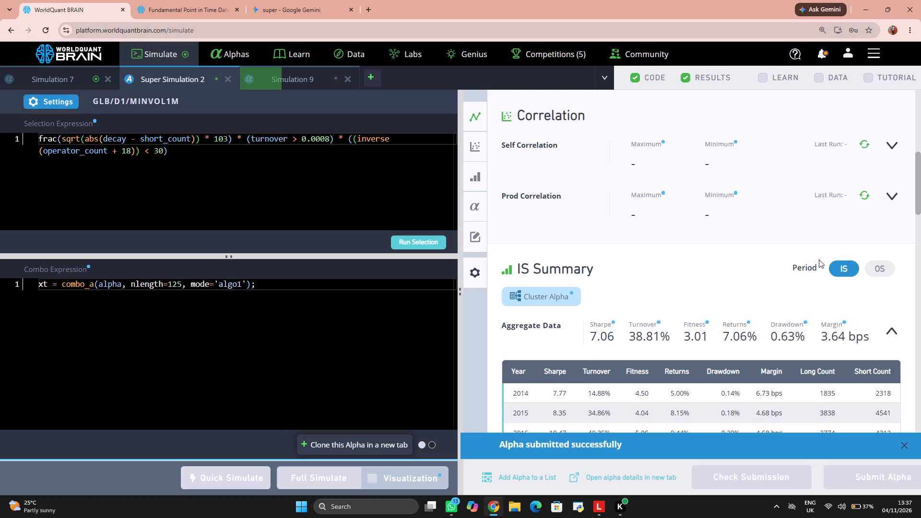
scroll(795, 271, "down", 16)
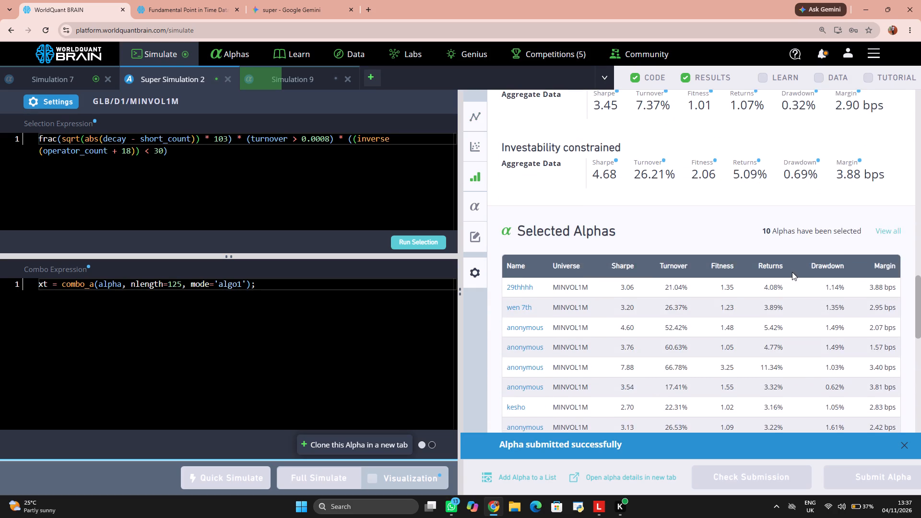
scroll(792, 272, "down", 16)
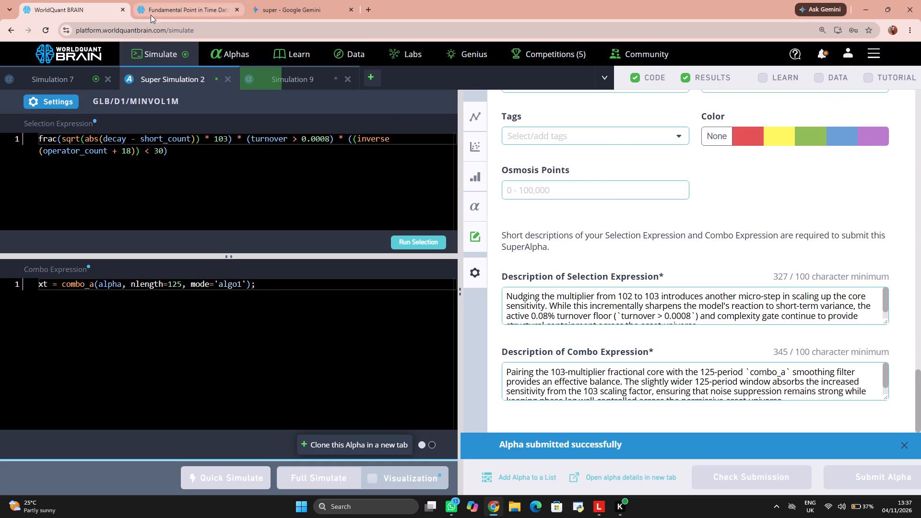
Examine Simulation 7's IS testing warnings and PnL chart.
left_click(79, 74)
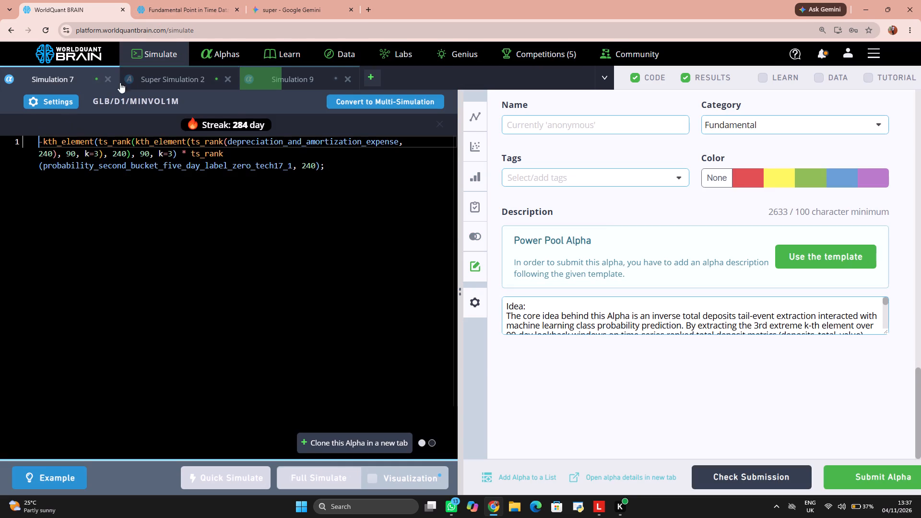
scroll(601, 217, "down", 6)
scroll(761, 265, "up", 6)
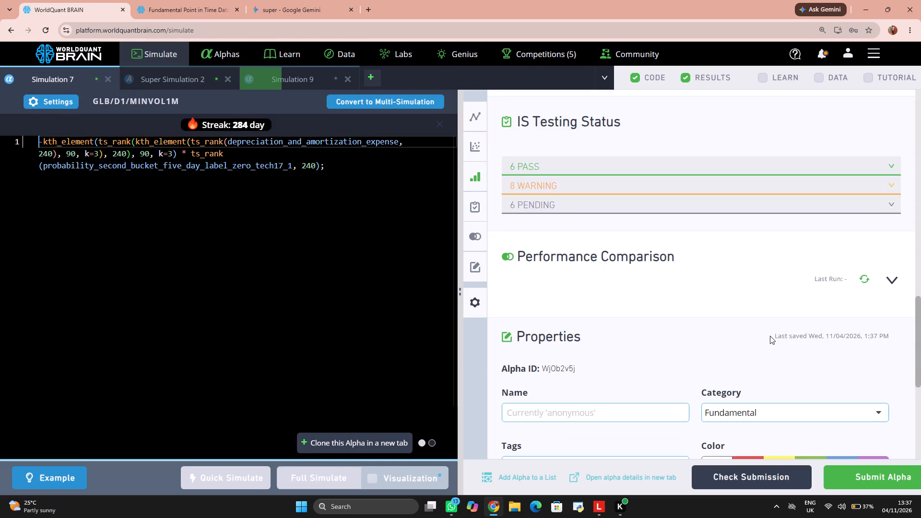
scroll(770, 336, "up", 3)
left_click(721, 332)
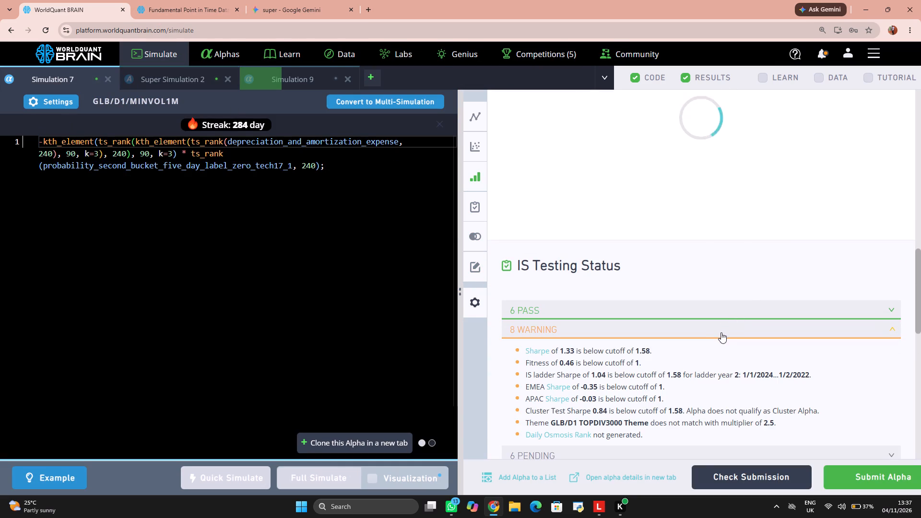
scroll(688, 232, "up", 7)
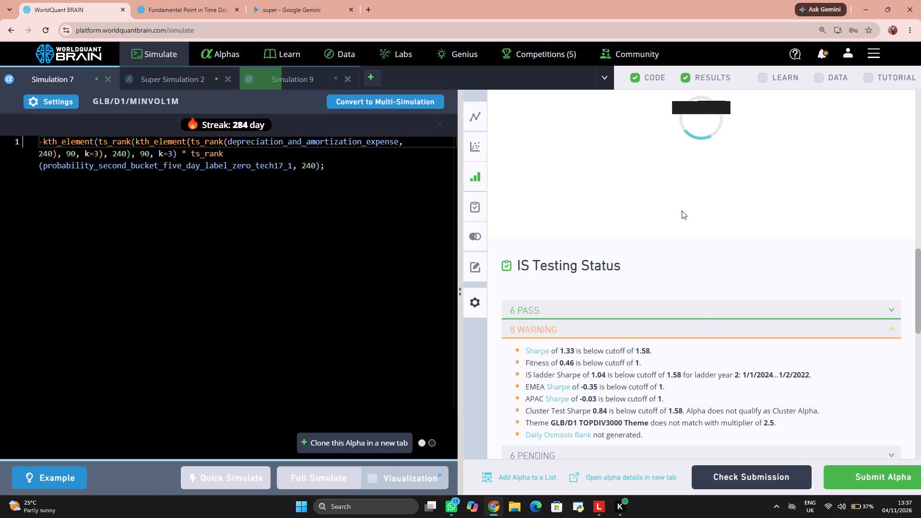
scroll(682, 211, "up", 8)
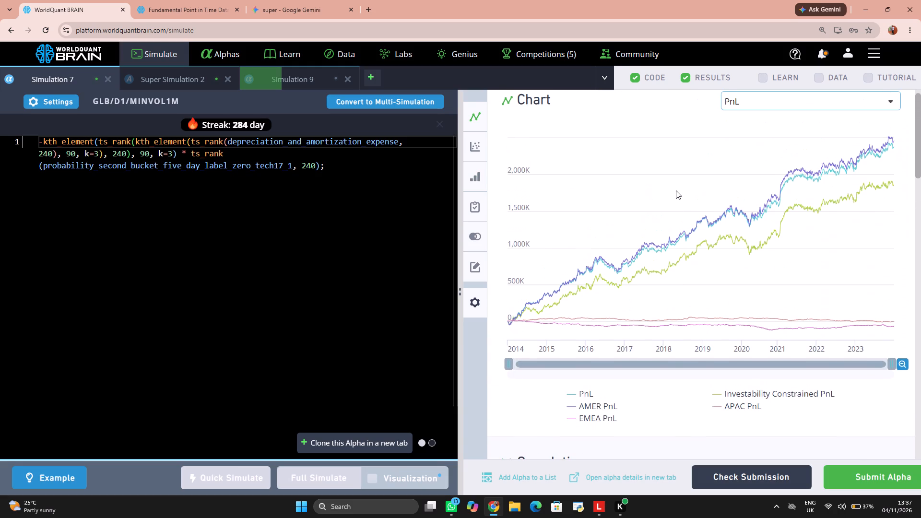
scroll(676, 190, "up", 1)
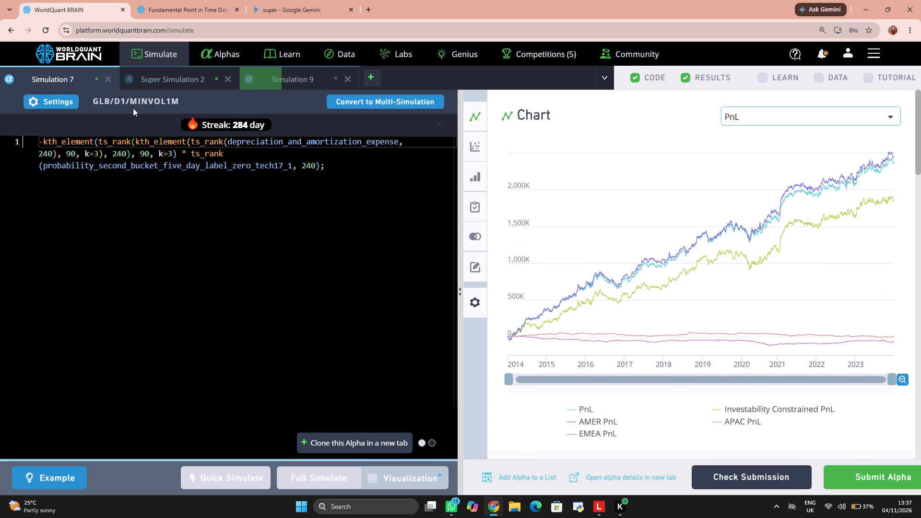
Replace depreciation_and_amortization_expense in Simulation 7's expression with equity_corrections_2 copied from the Fundamental Point in Time dataset, and run a full simulation.
left_click(180, 7)
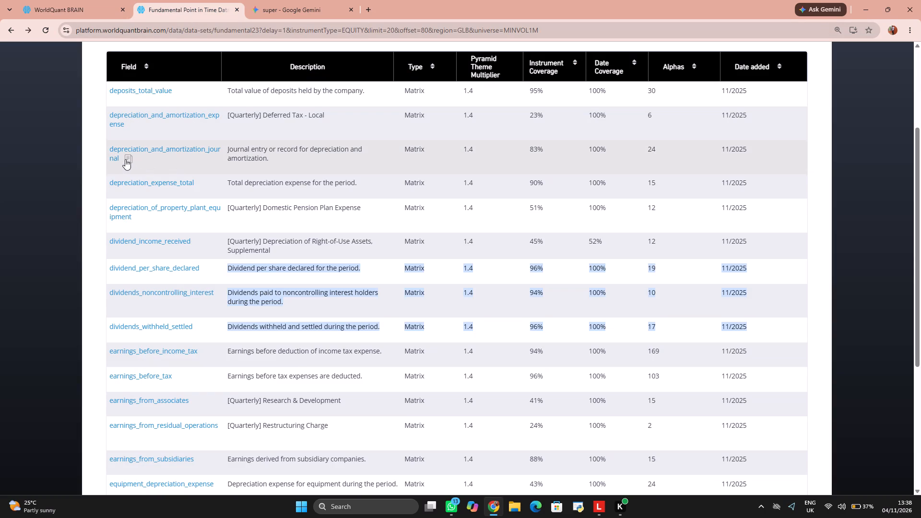
scroll(158, 206, "down", 5)
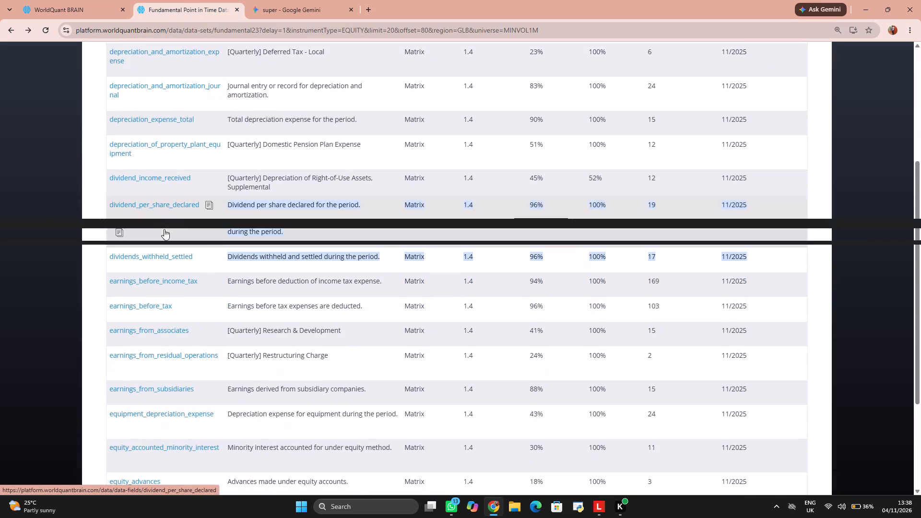
scroll(164, 229, "down", 3)
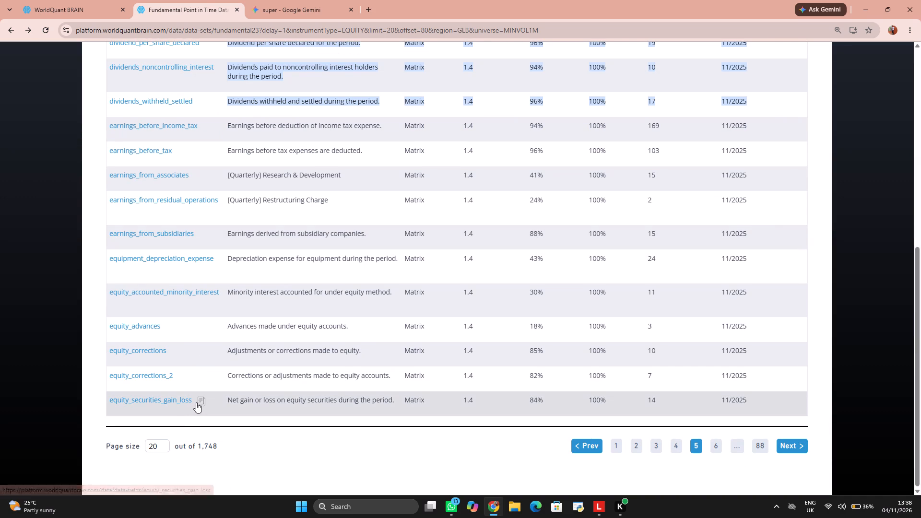
left_click(183, 377)
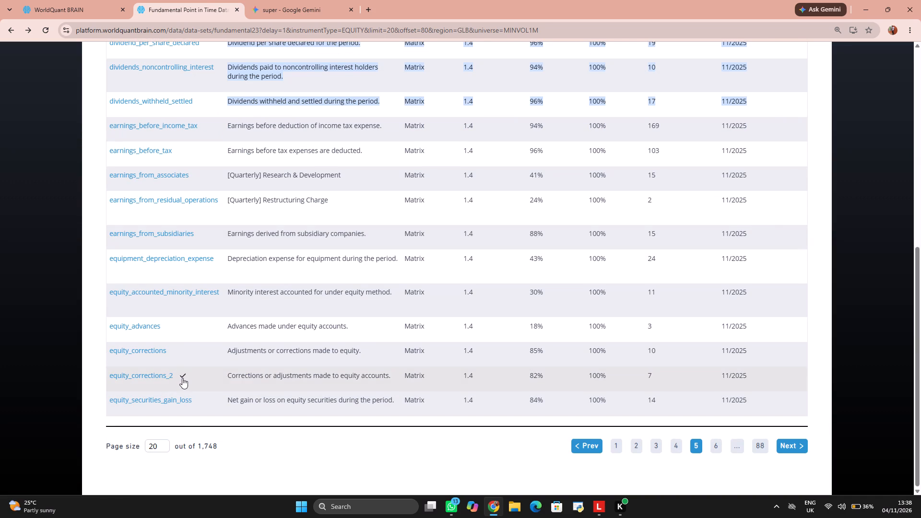
left_click(60, 9)
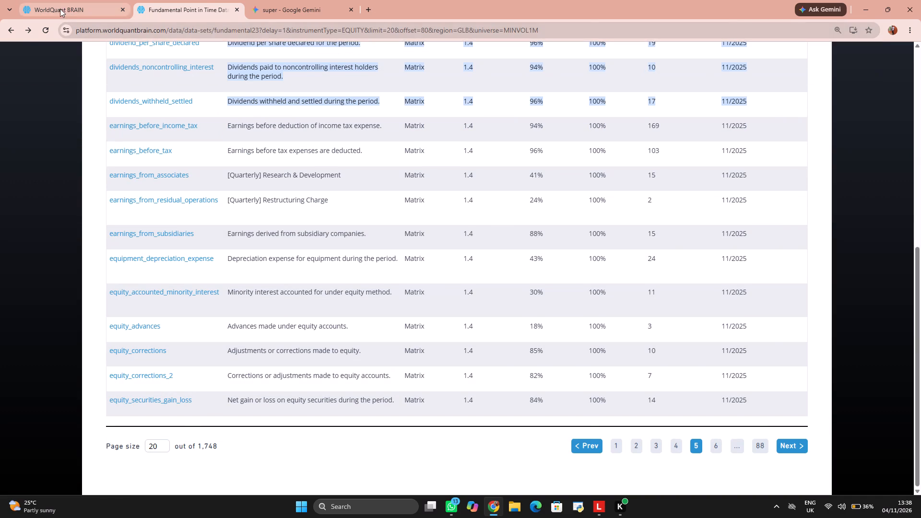
double_click(265, 143)
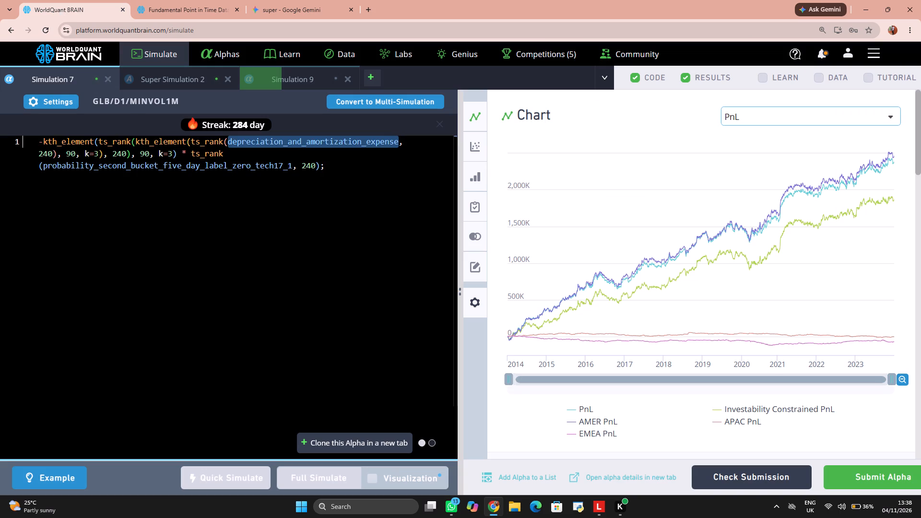
key("BackSpace")
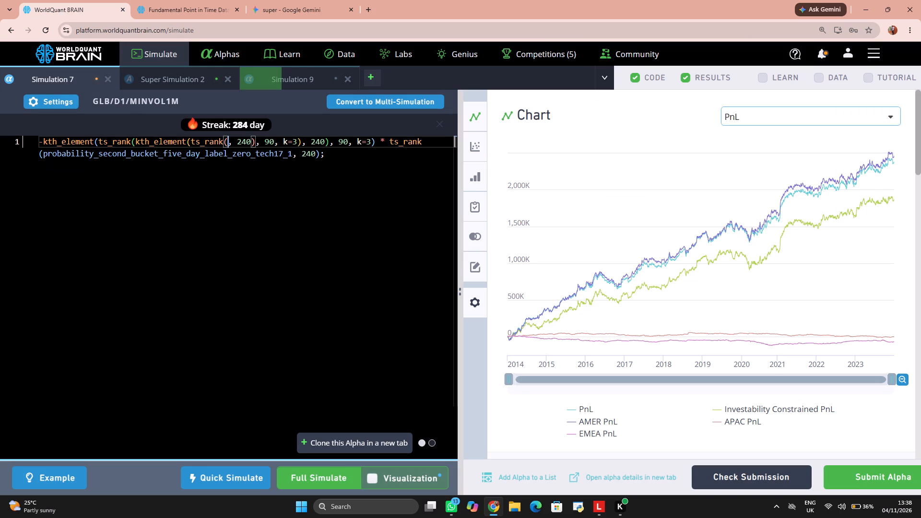
key("ctrl+v")
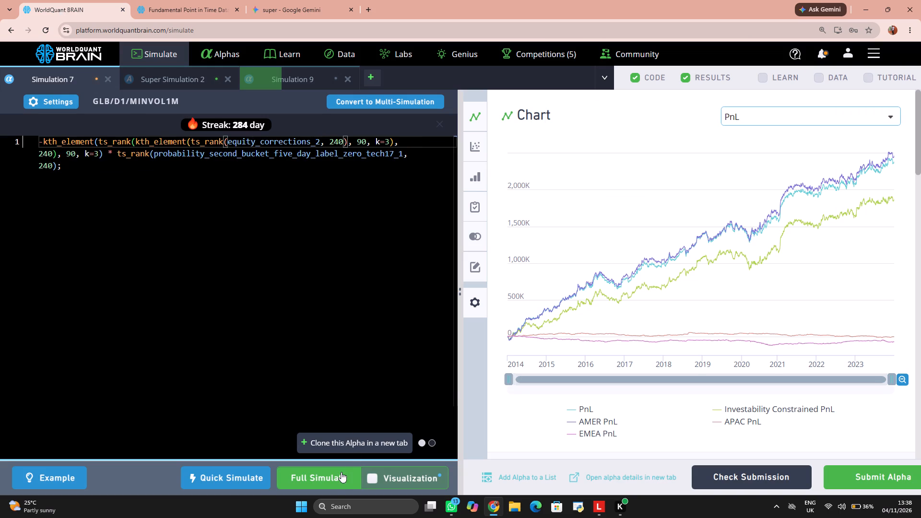
left_click(340, 473)
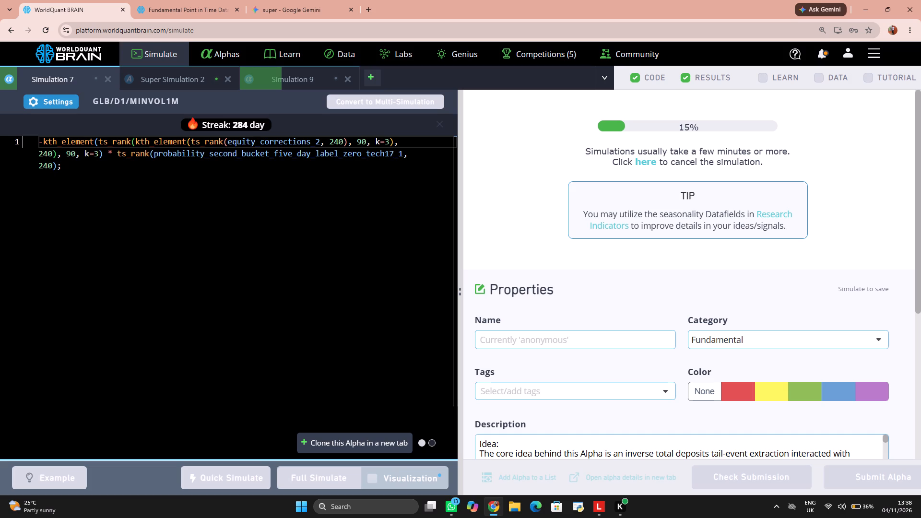
Open the "Value Factor updated" message and look through the announcements up to the newest one.
left_click(821, 53)
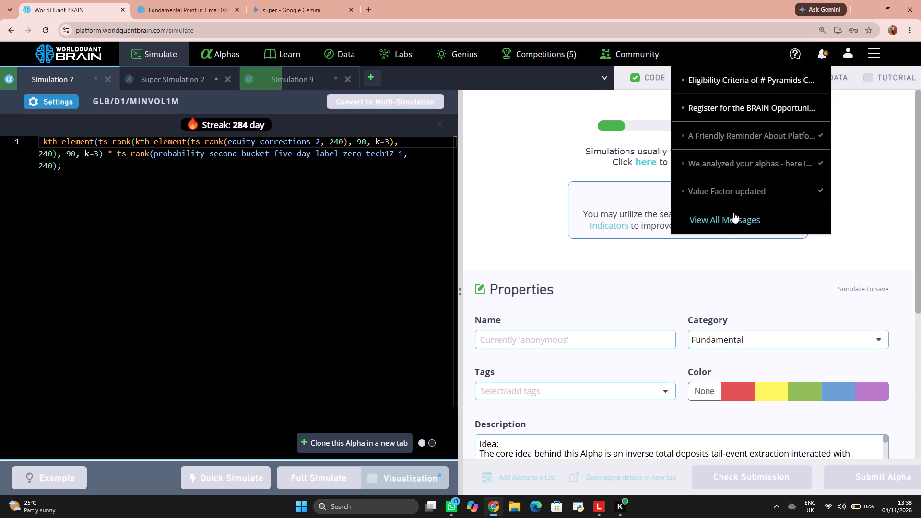
left_click(740, 192)
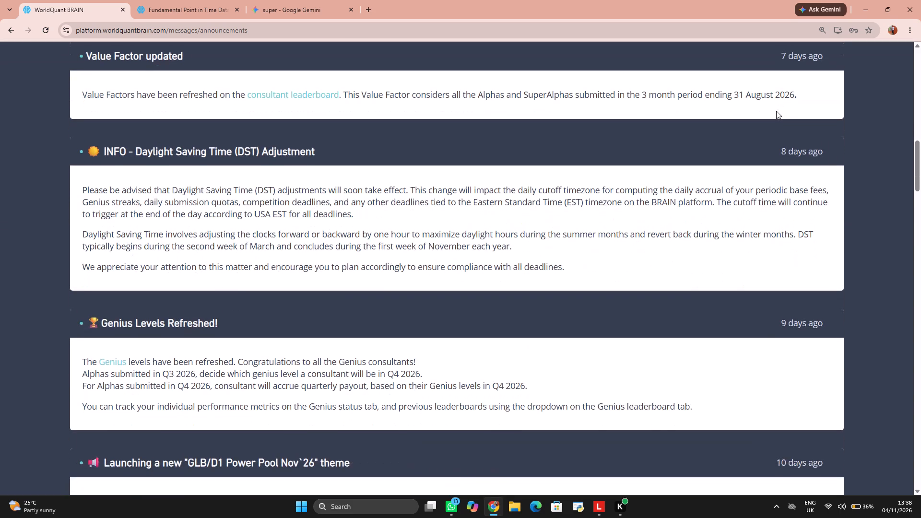
left_click(867, 86)
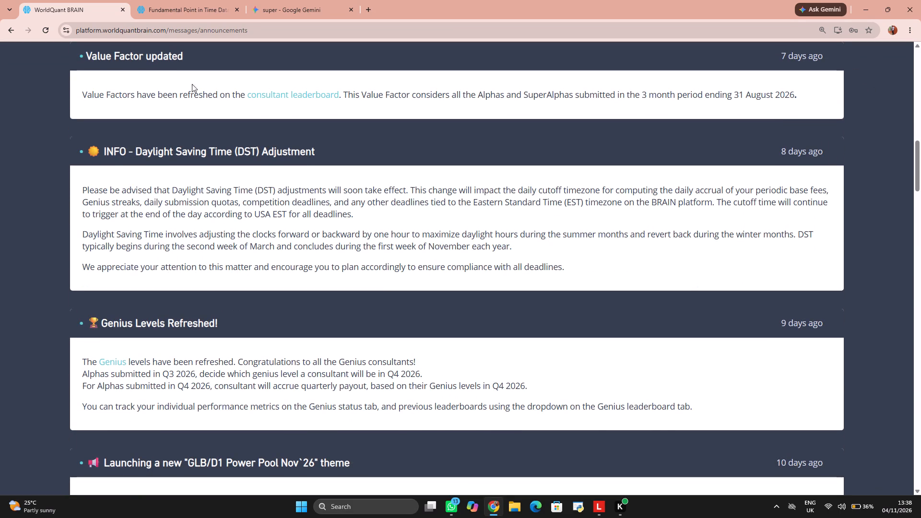
left_click(34, 3)
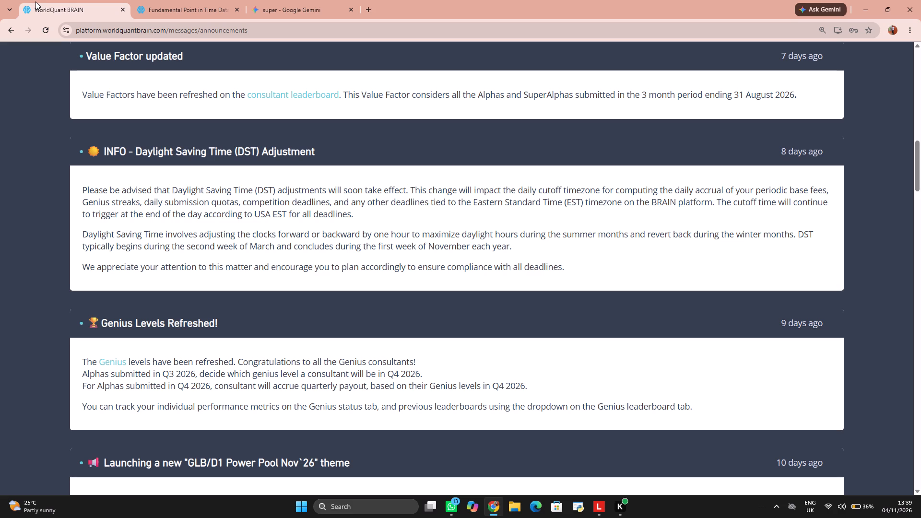
scroll(54, 80, "up", 5)
scroll(192, 127, "up", 5)
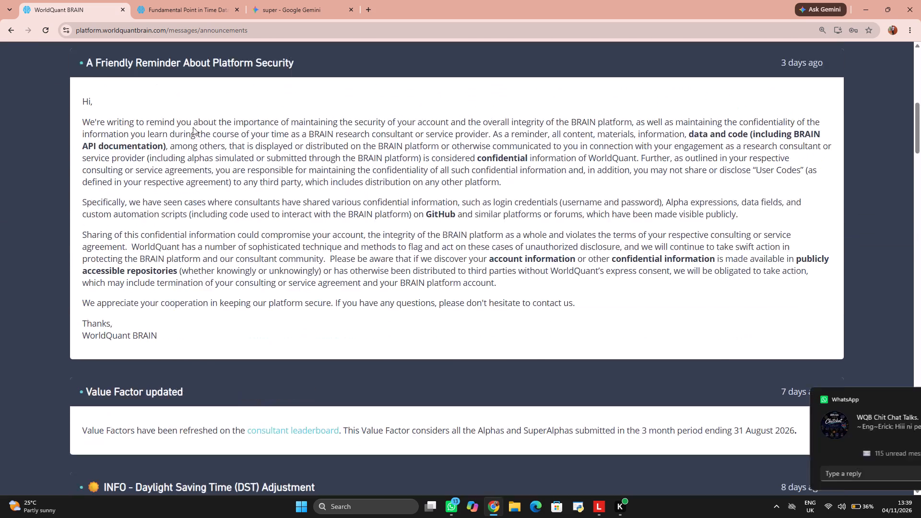
scroll(218, 128, "up", 4)
scroll(302, 145, "up", 11)
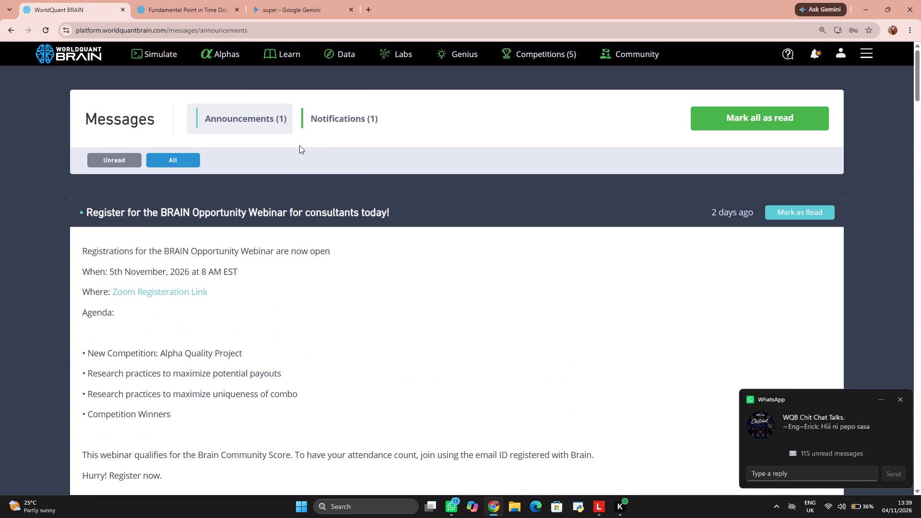
scroll(299, 145, "up", 3)
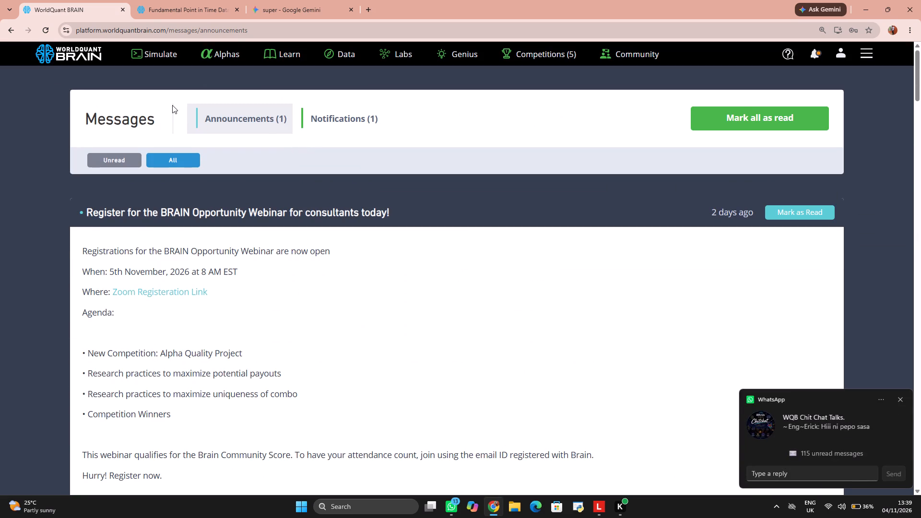